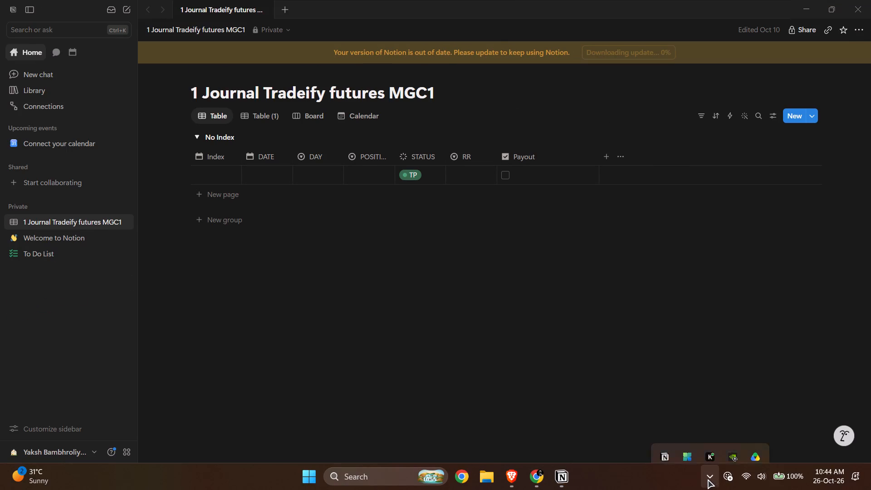
click(32, 223)
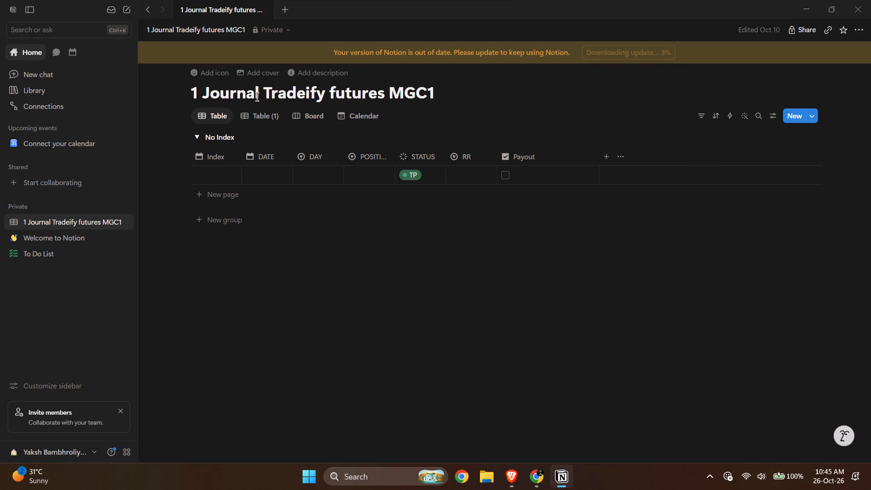
click(457, 93)
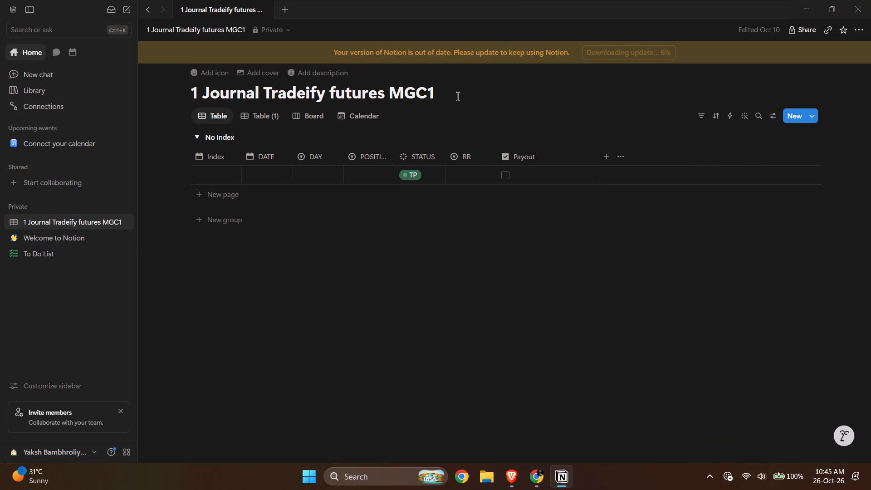
click(458, 96)
click(426, 96)
click(437, 96)
click(531, 105)
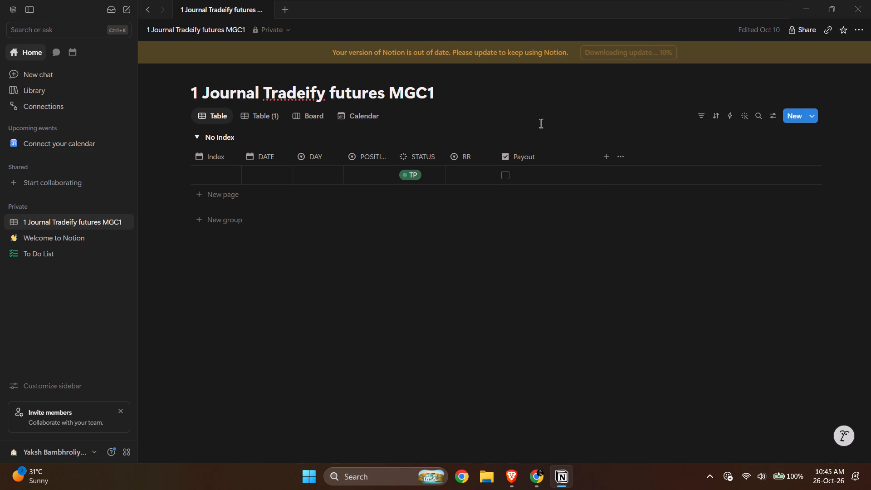
Switch to the Tradeify dashboard in Chrome and dismiss the Slay Markets "Take your payouts LIVE" banner.
key(alt+Tab)
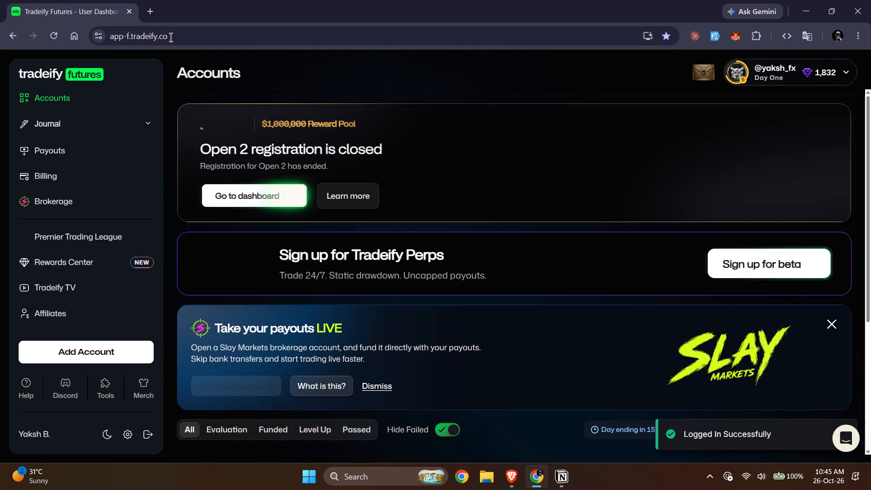
click(830, 322)
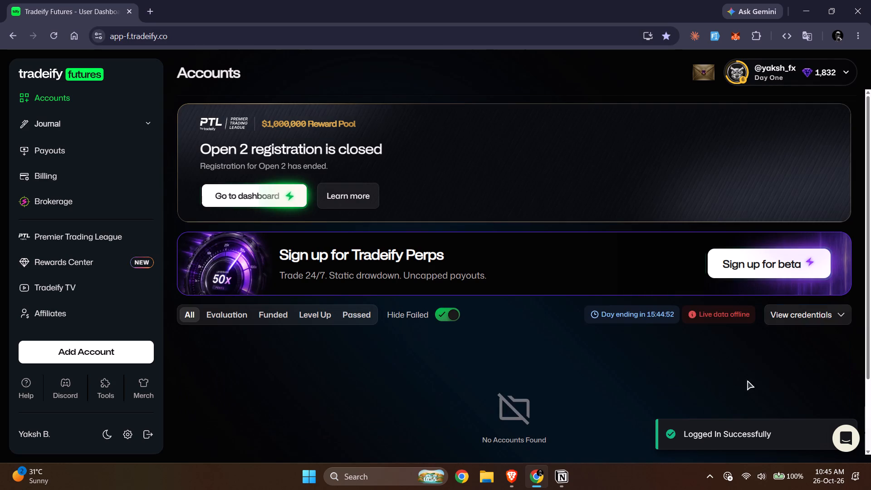
Browse the Evaluation, Funded and Level Up account filters, return to All, and turn off Hide Failed.
scroll(491, 335, down, 1)
click(230, 218)
click(227, 228)
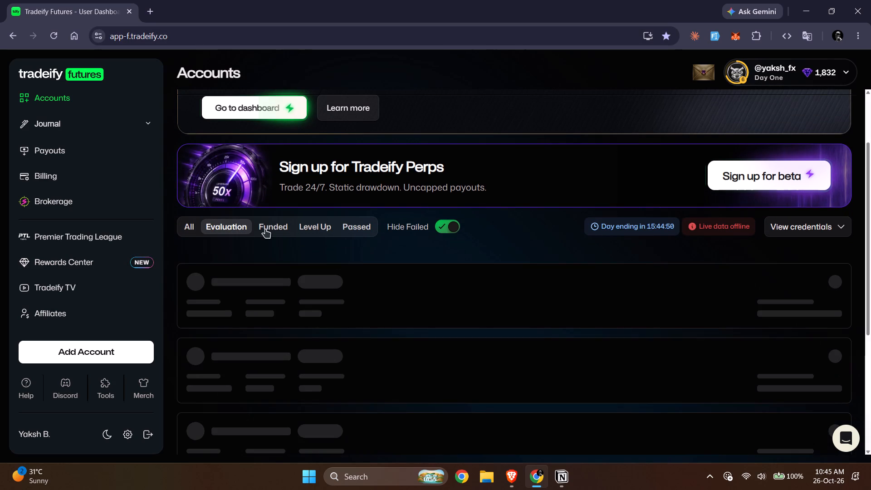
click(268, 229)
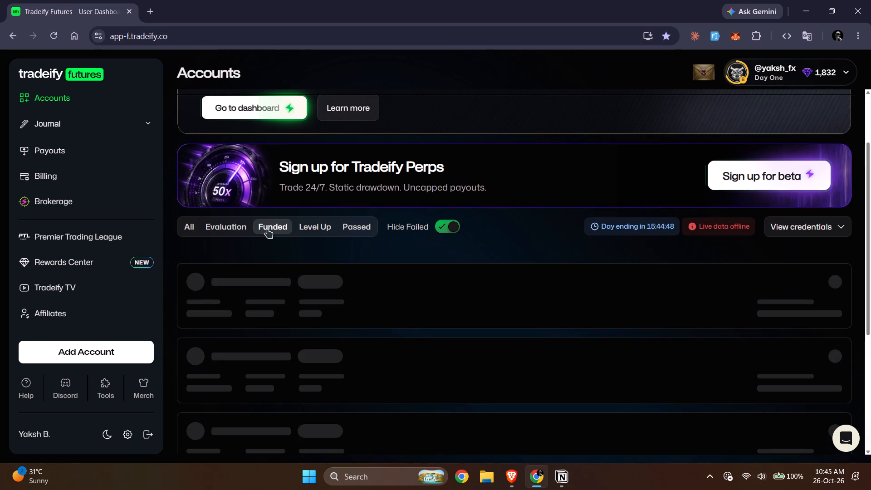
click(307, 229)
click(188, 220)
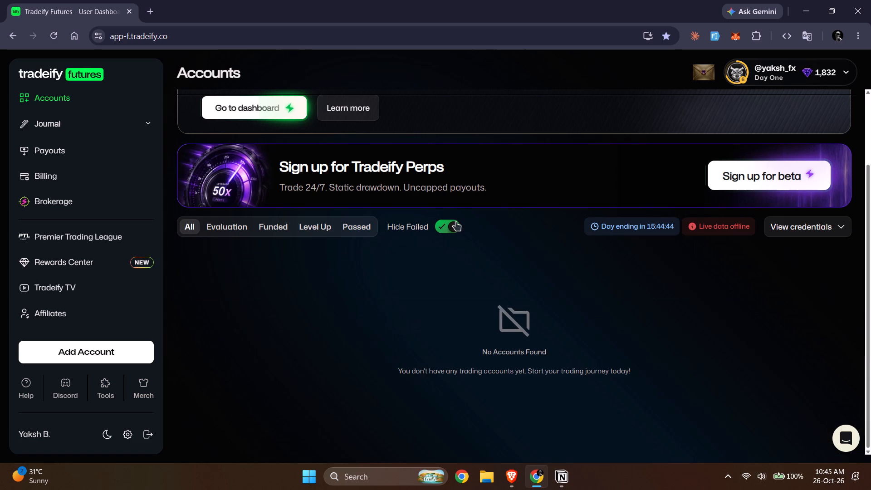
click(456, 222)
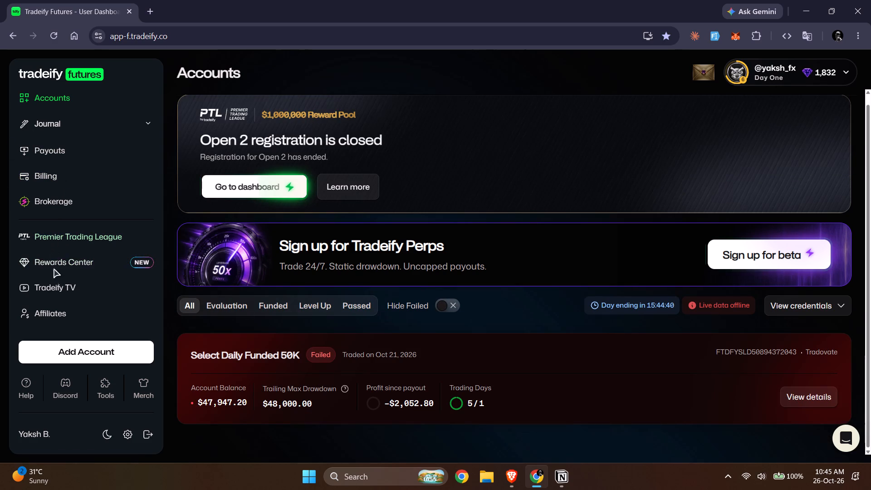
Open the trading journal's Overview and examine the October 2026 P&L Calendar and recent trades.
click(61, 153)
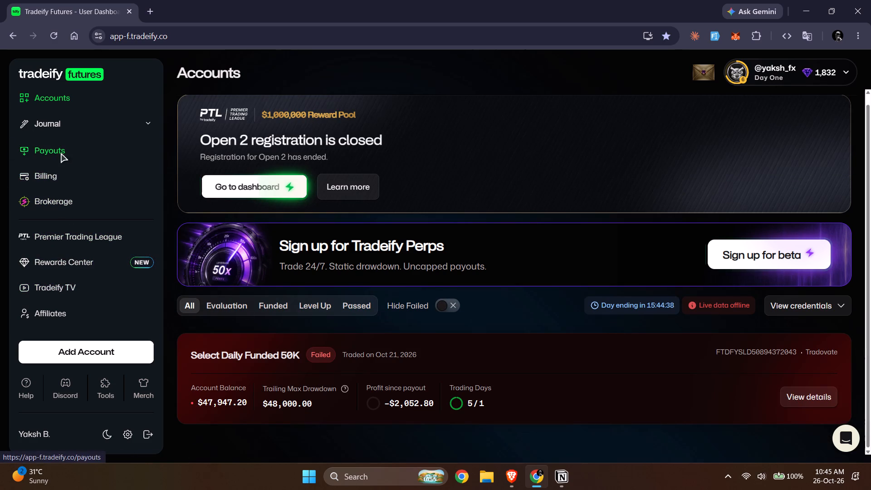
click(56, 121)
click(60, 148)
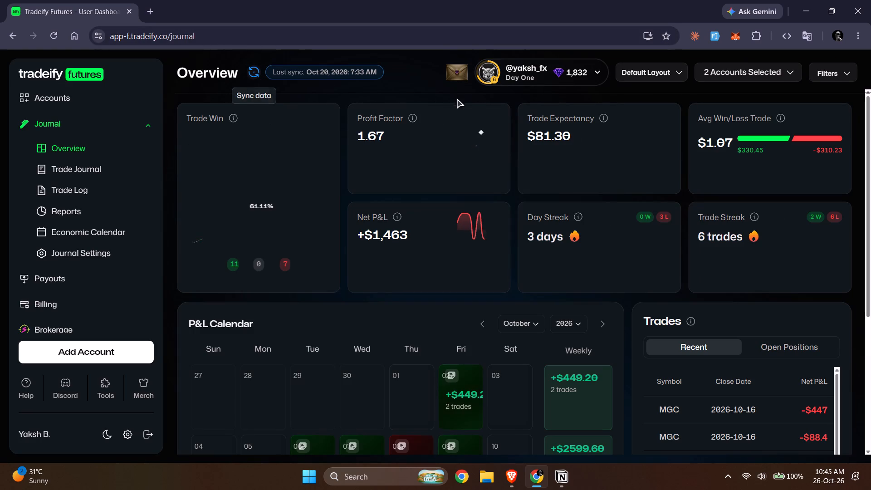
scroll(514, 252, down, 1)
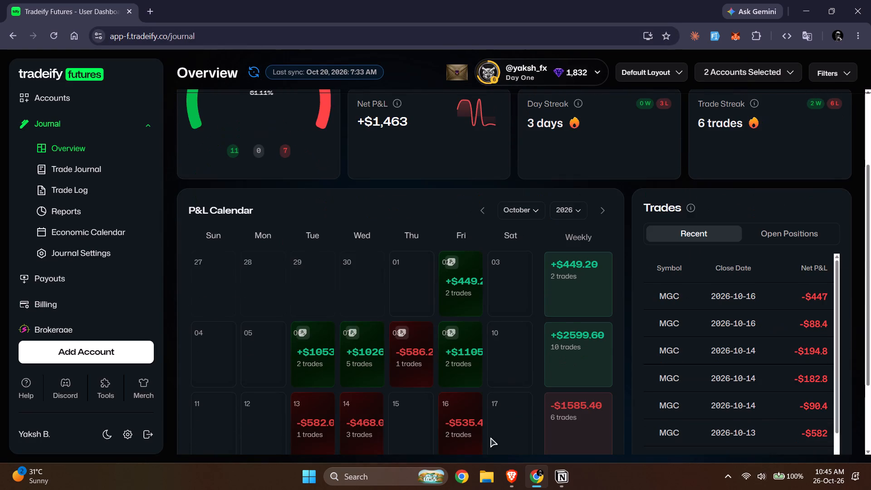
scroll(492, 422, down, 1)
scroll(487, 323, down, 1)
scroll(411, 364, down, 1)
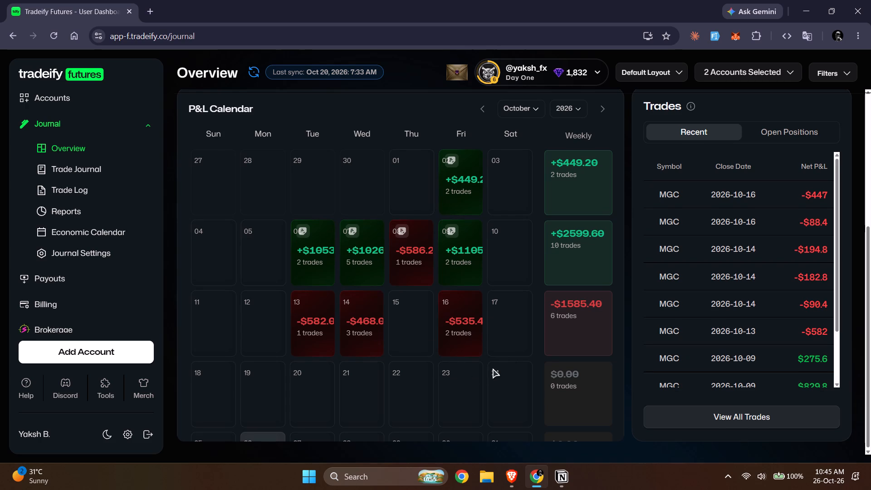
scroll(505, 323, up, 1)
scroll(505, 323, down, 1)
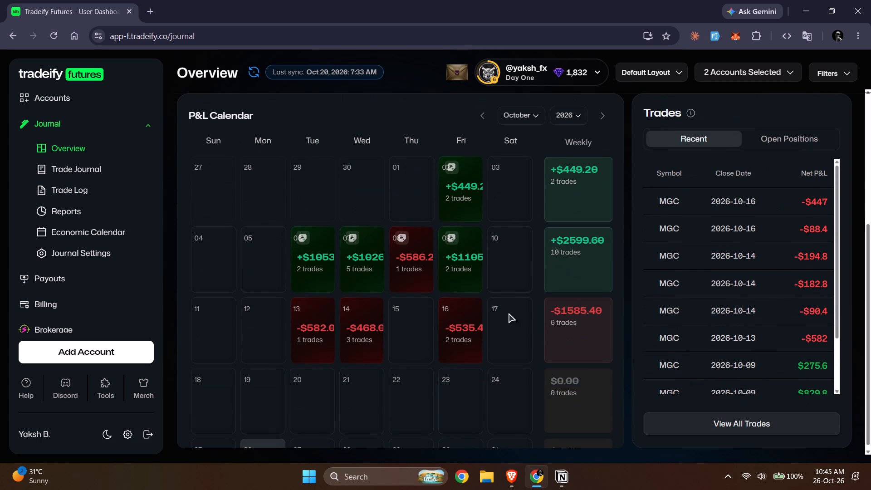
Sync the journal's trade data, reload the Overview page, and bring up the P&L Calendar again.
click(259, 73)
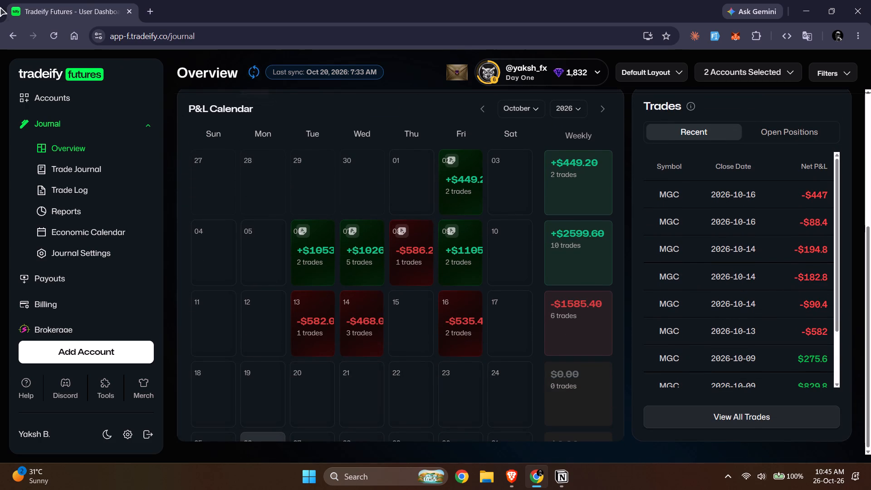
click(55, 34)
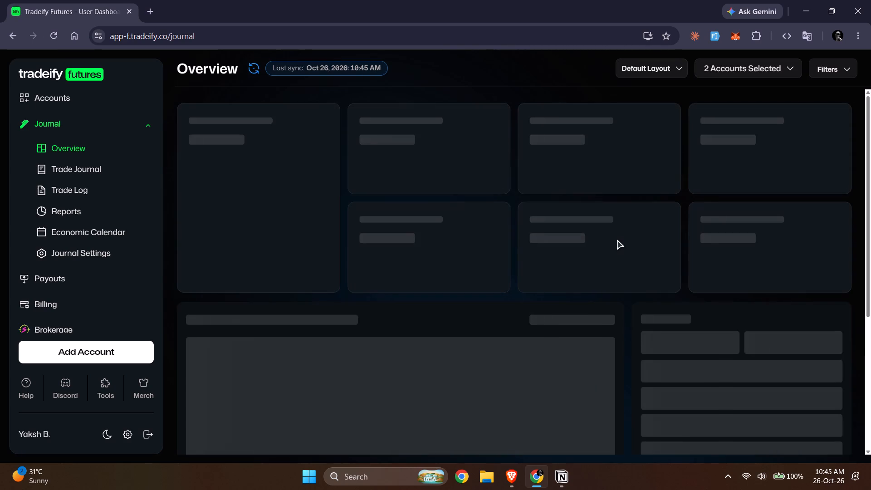
scroll(617, 240, down, 2)
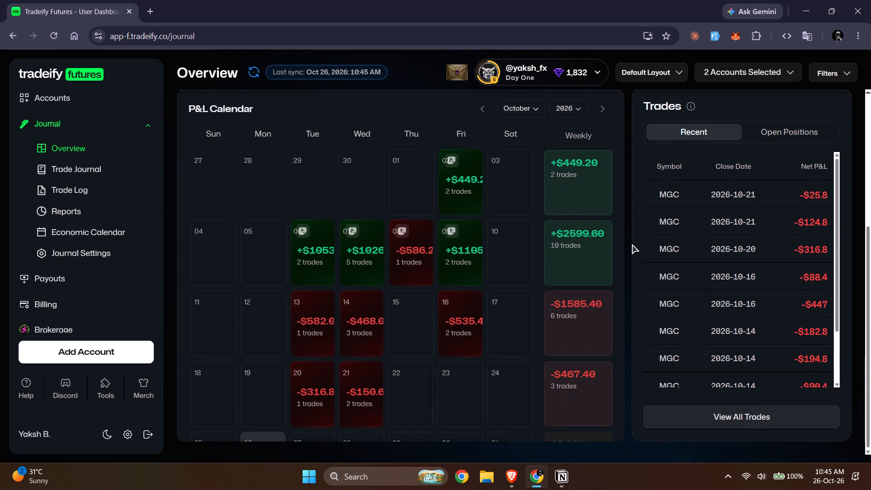
scroll(632, 245, down, 1)
Check which of all the trading accounts are included in the journal's account selection.
click(761, 77)
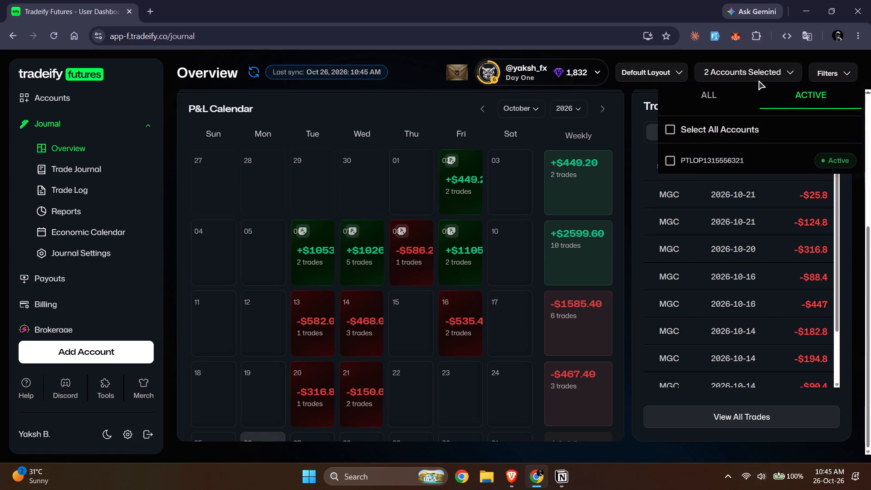
click(718, 102)
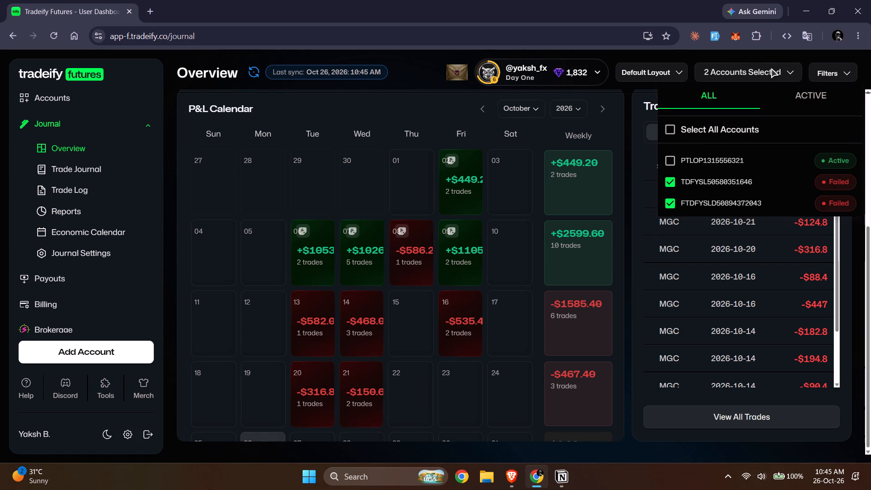
click(771, 69)
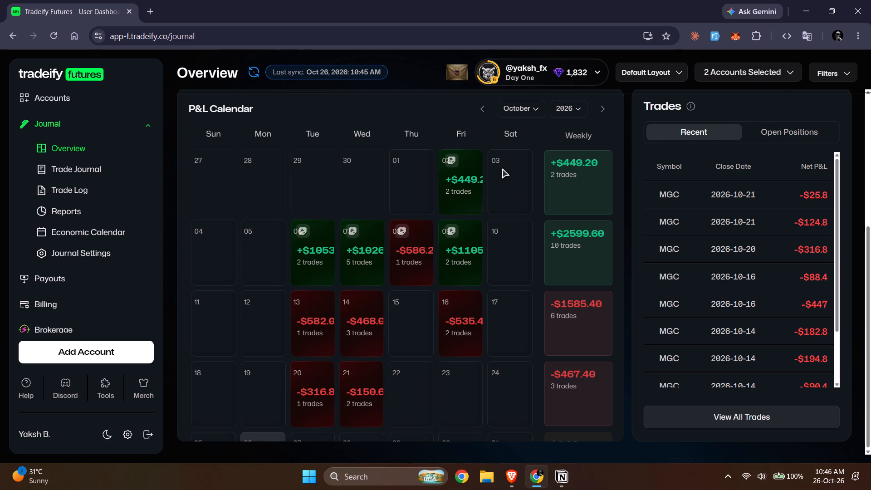
Switch to Notion and dismiss the new-version notification.
key(alt+Tab)
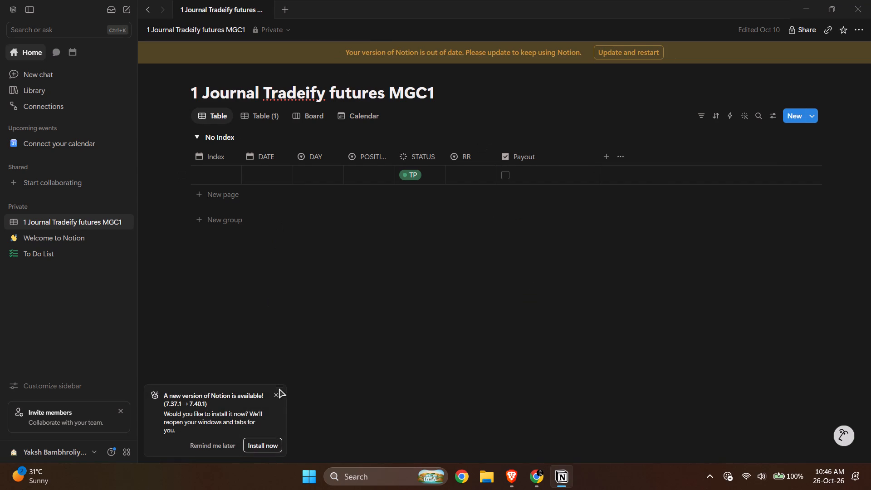
click(278, 390)
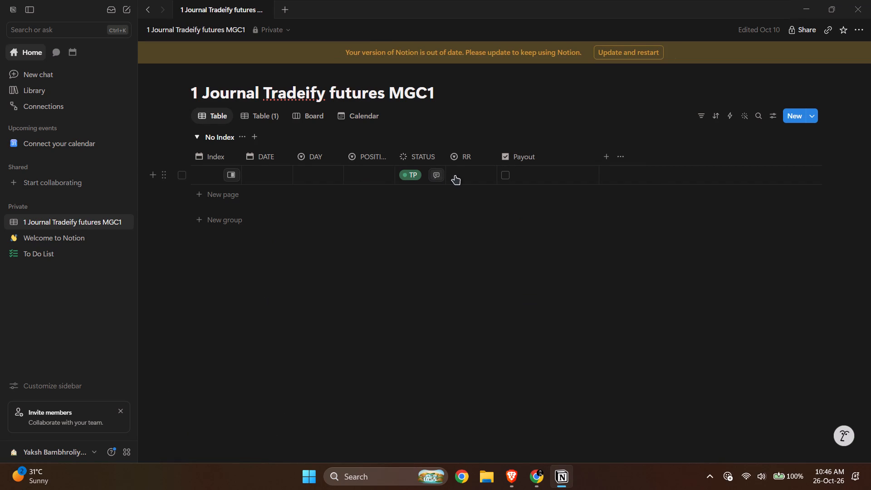
Narrow the Payout column of the journal table to fit its header, leaving the empty row deselected.
click(536, 170)
click(536, 170)
click(563, 224)
click(599, 172)
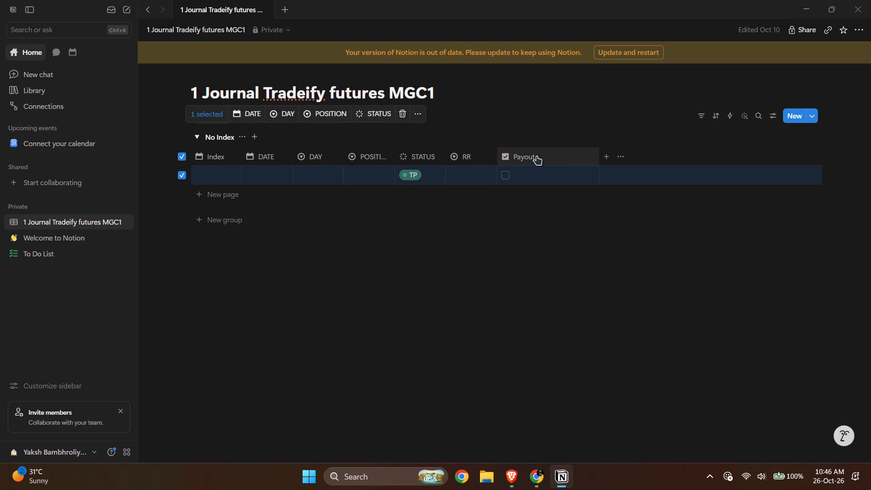
drag(598, 157, 559, 154)
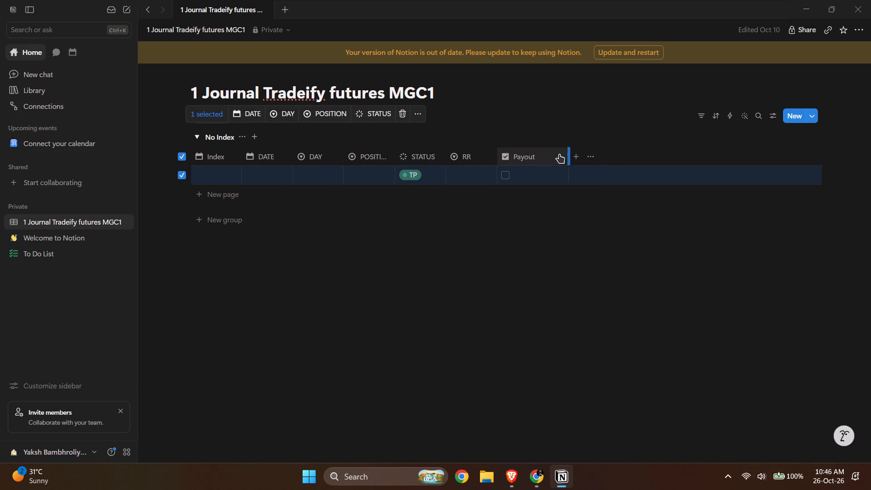
drag(559, 154, 544, 171)
drag(544, 171, 542, 171)
drag(519, 157, 577, 159)
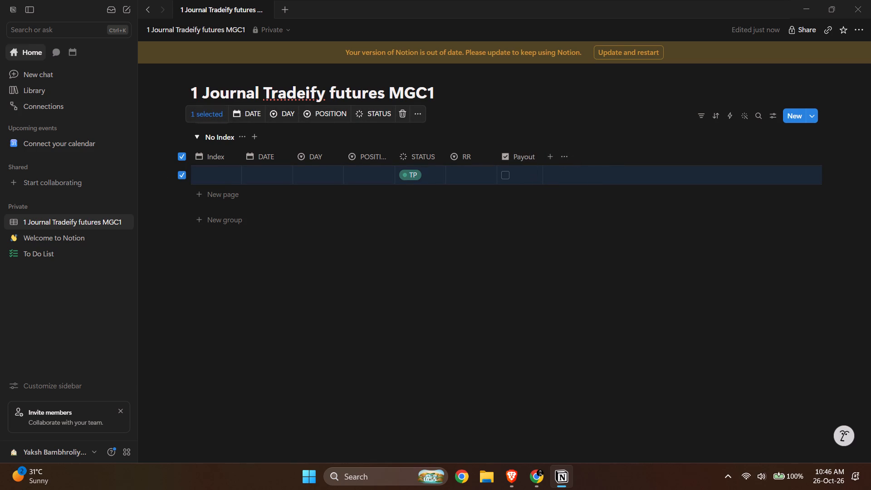
drag(513, 161, 523, 163)
click(418, 162)
click(646, 276)
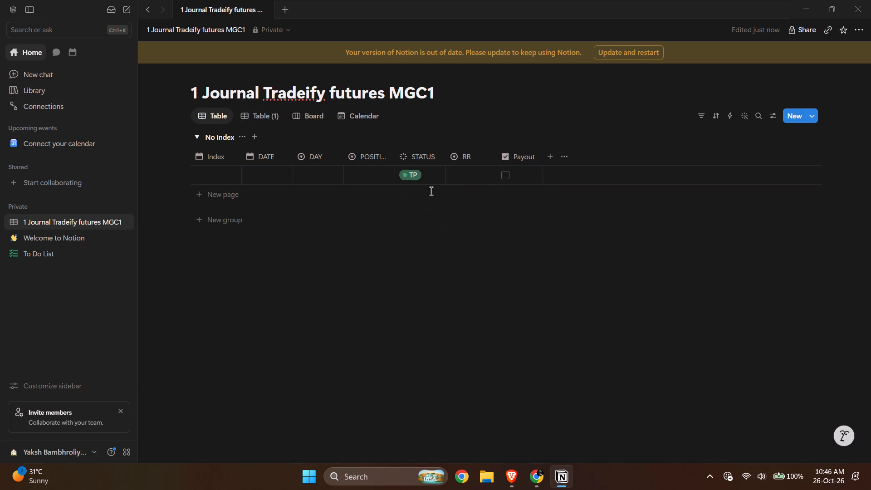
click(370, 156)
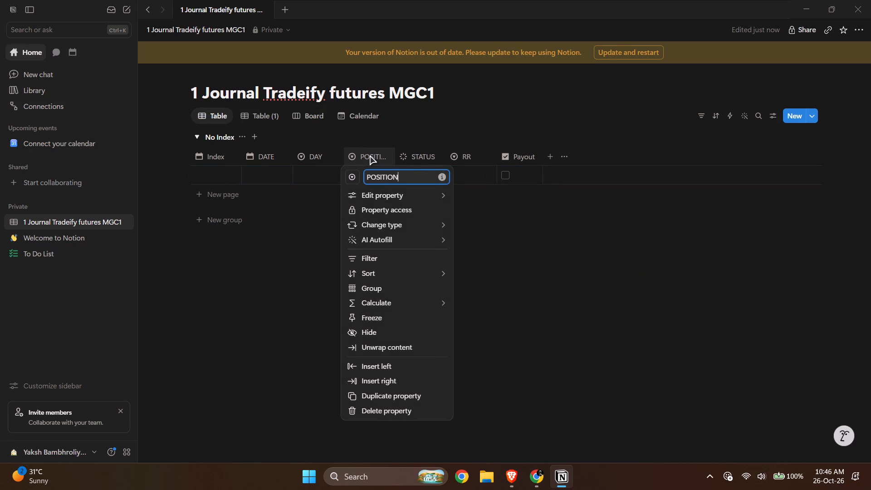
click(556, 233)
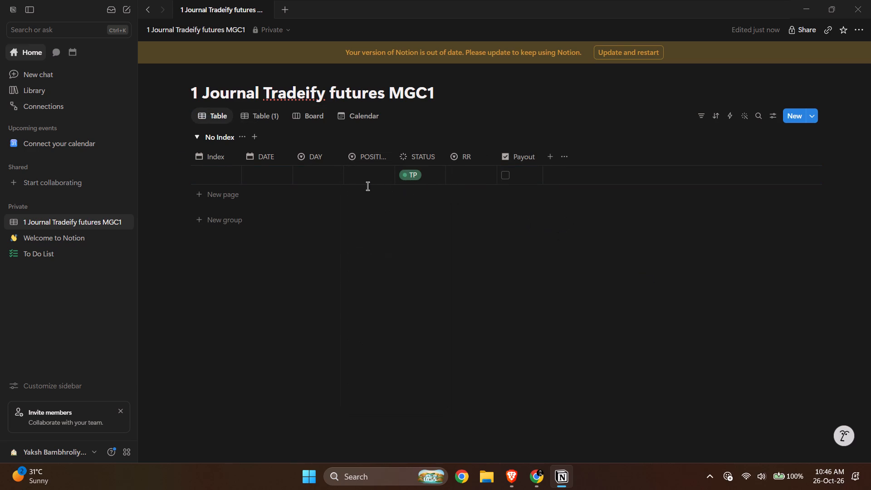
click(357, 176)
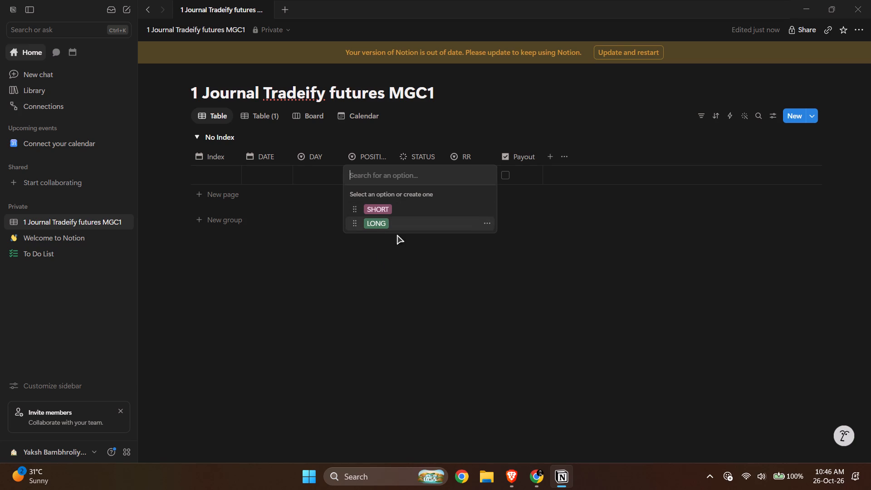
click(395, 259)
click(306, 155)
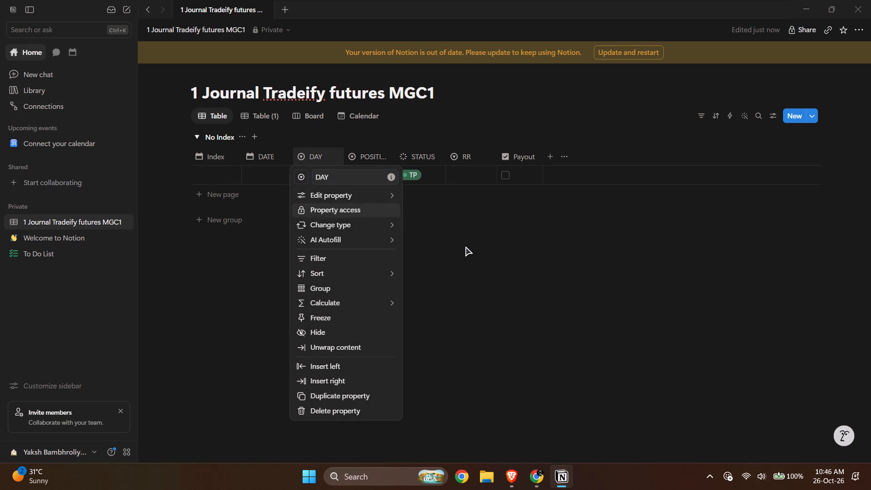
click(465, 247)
Create a Buy option in the POSITION column and set its colour to green.
click(361, 178)
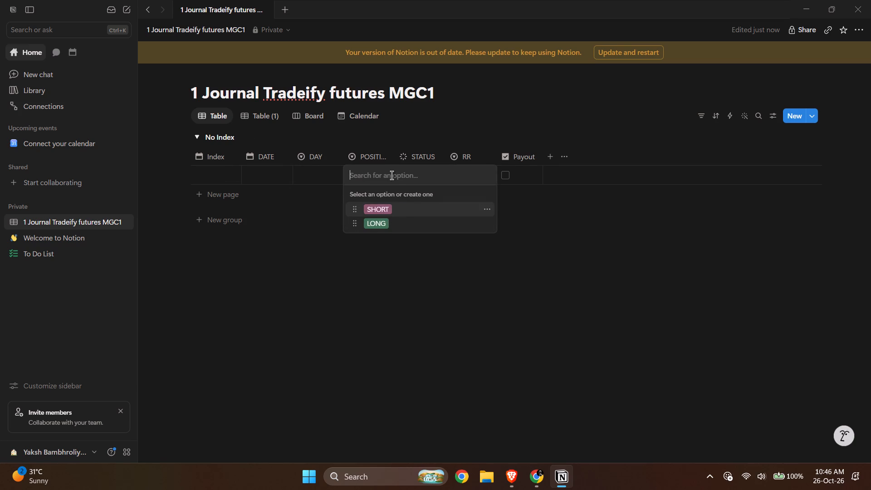
click(392, 175)
text(But)
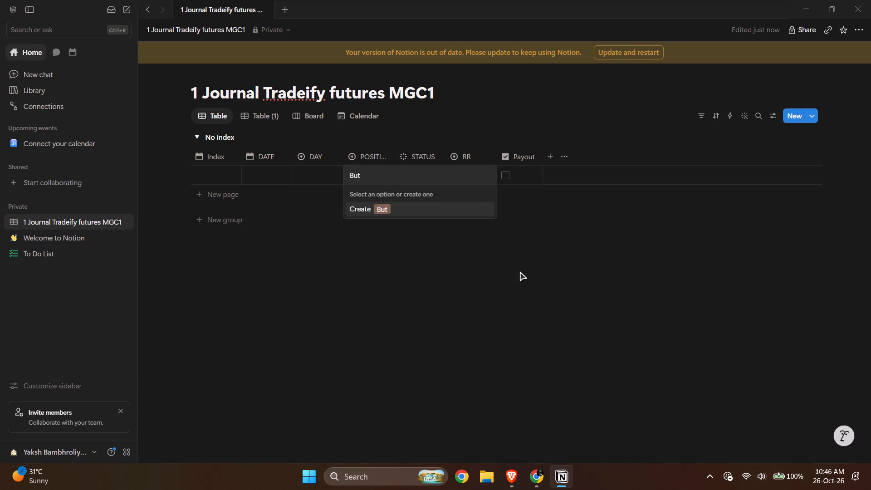
key(BackSpace)
key(y)
click(397, 211)
click(370, 171)
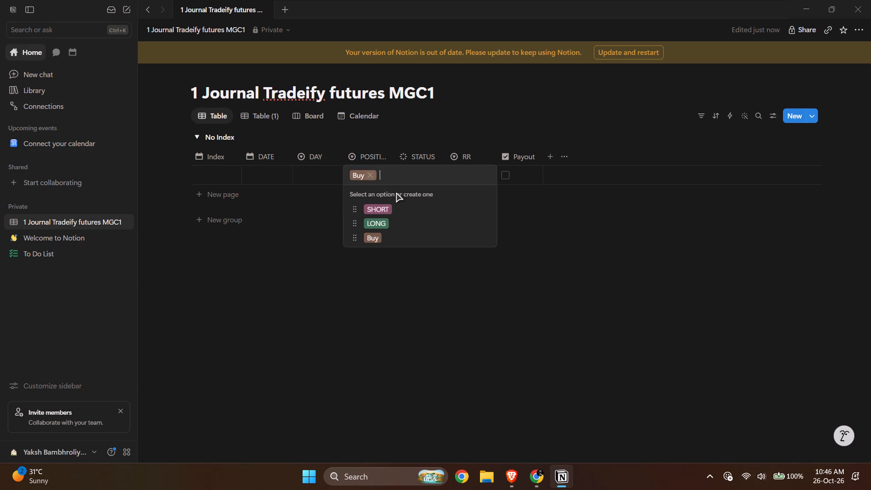
click(489, 237)
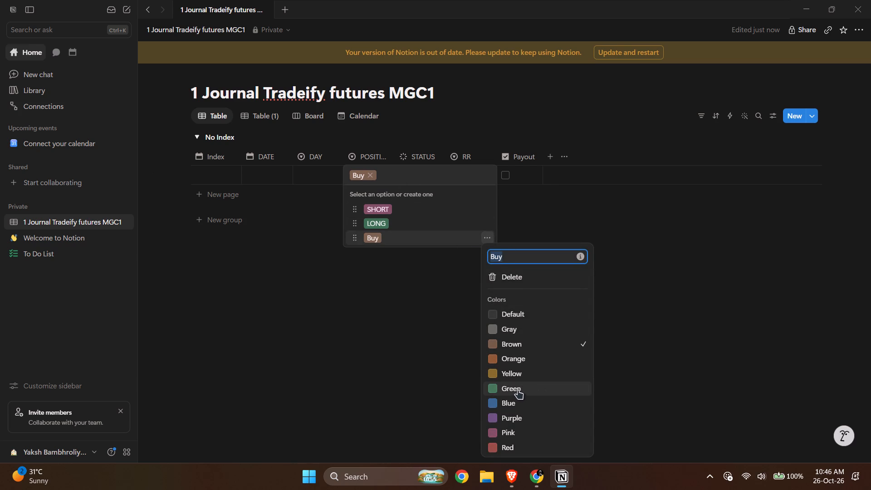
click(502, 385)
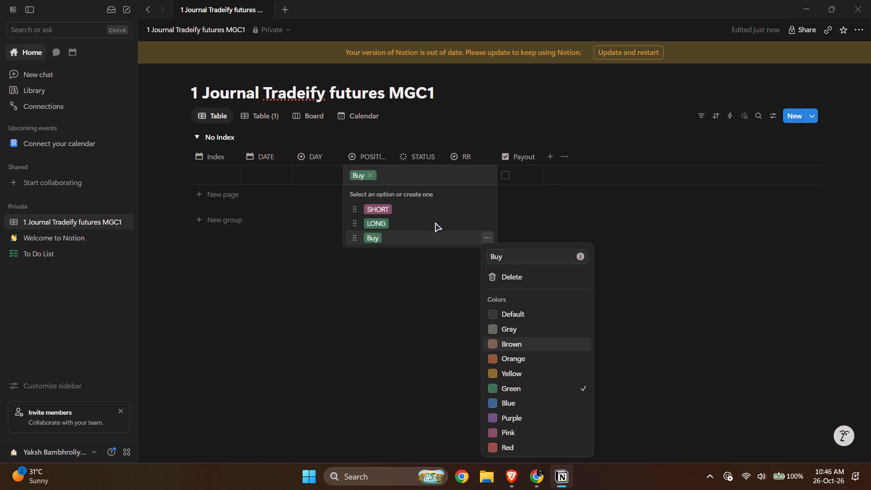
click(422, 240)
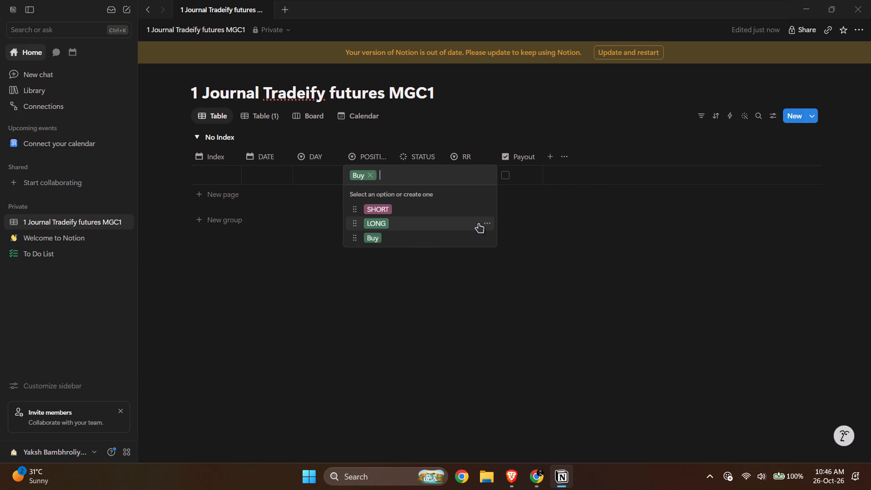
Delete the LONG and SHORT options from the POSITION column.
click(487, 224)
click(515, 265)
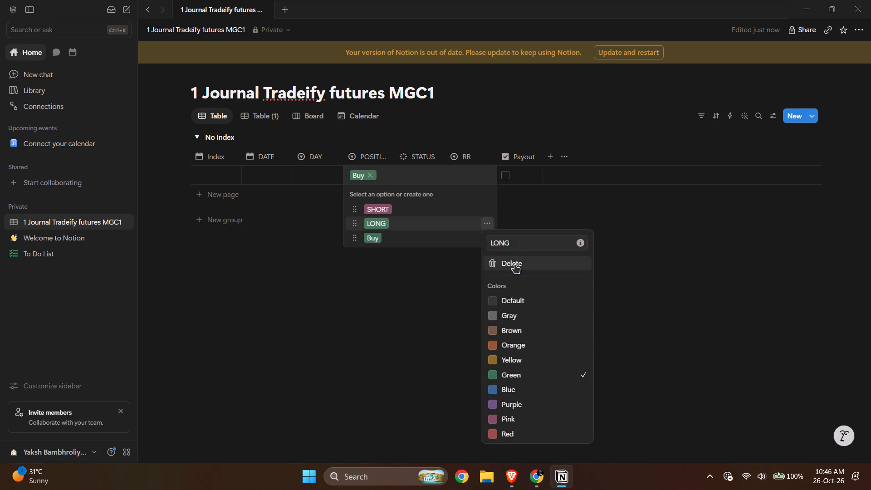
click(464, 240)
click(486, 208)
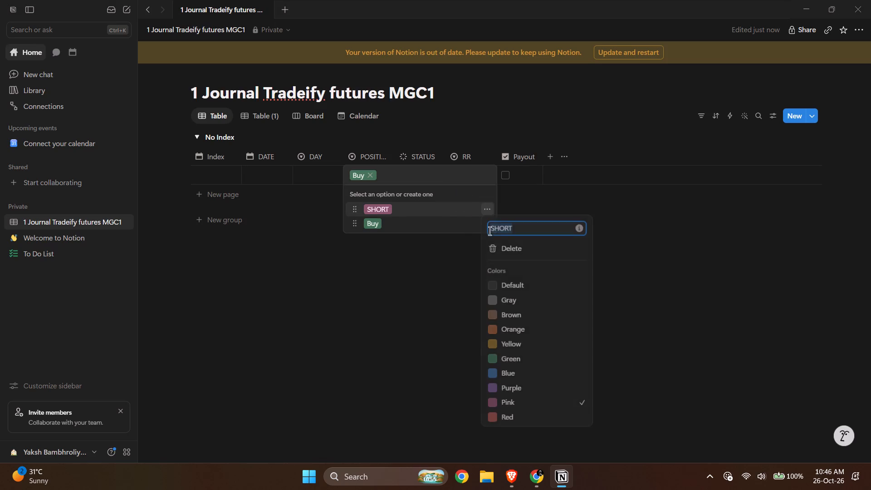
click(514, 246)
click(468, 246)
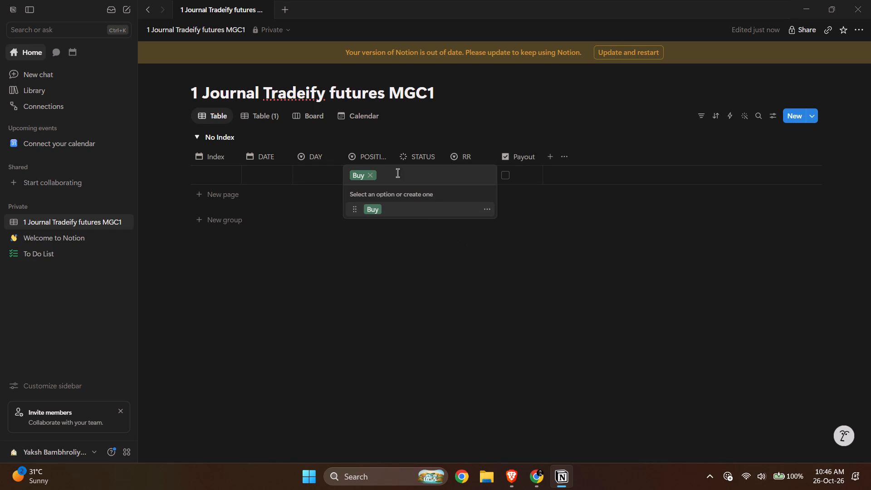
Create a Sell option in the POSITION column, leaving the row's position cell empty.
text(Sell)
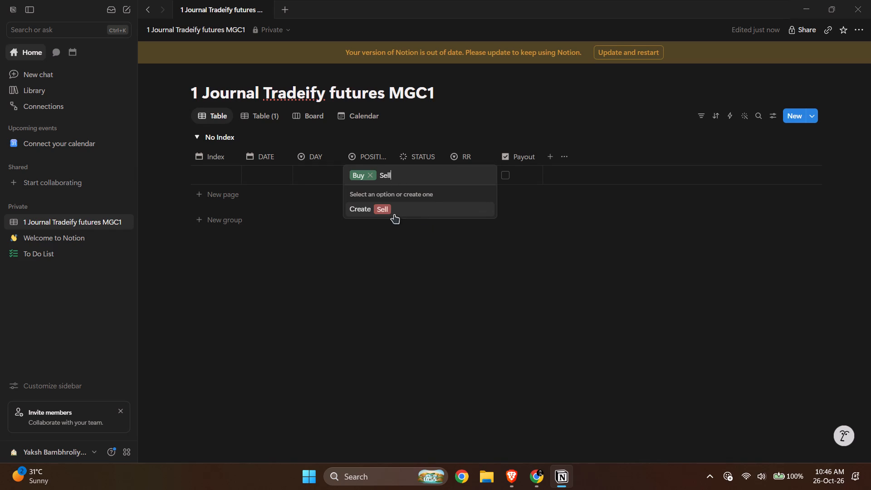
click(407, 206)
click(376, 169)
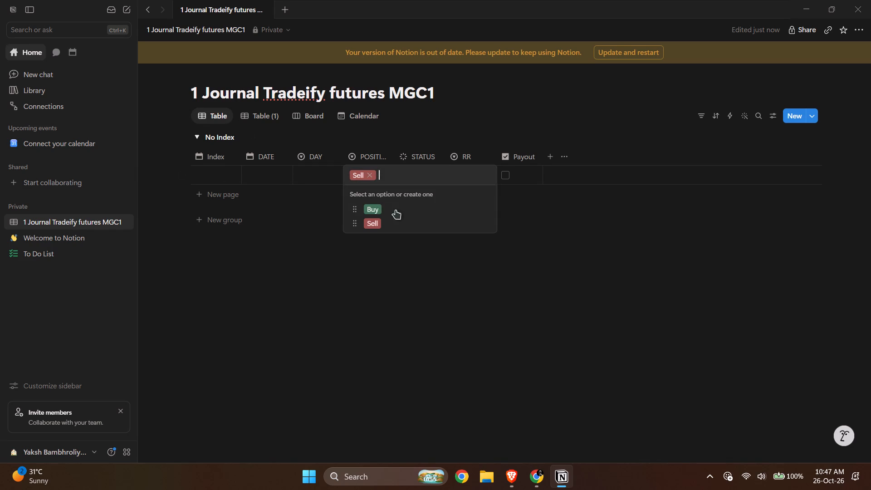
click(368, 175)
click(408, 235)
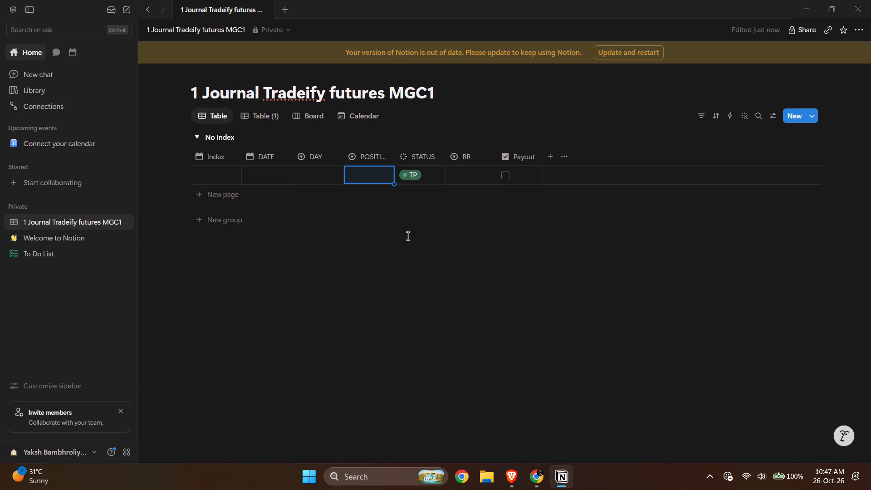
Change the POSITION column's property type from Select to Status.
click(366, 153)
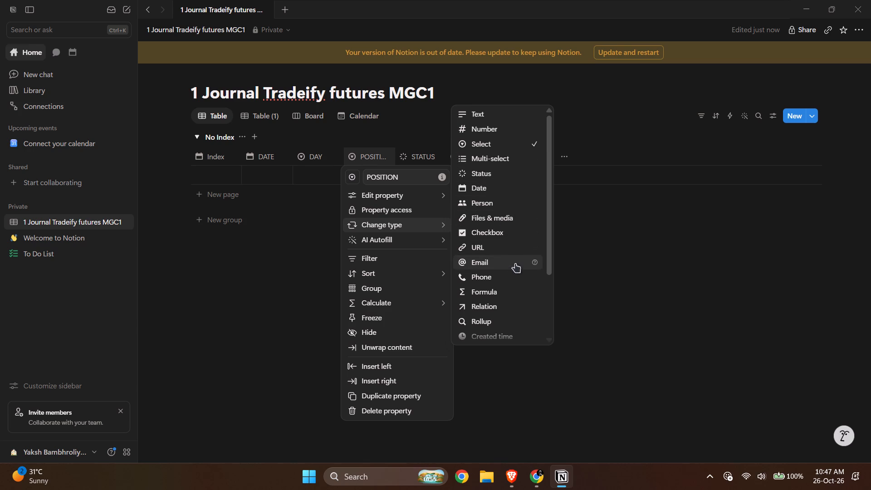
scroll(514, 325, down, 1)
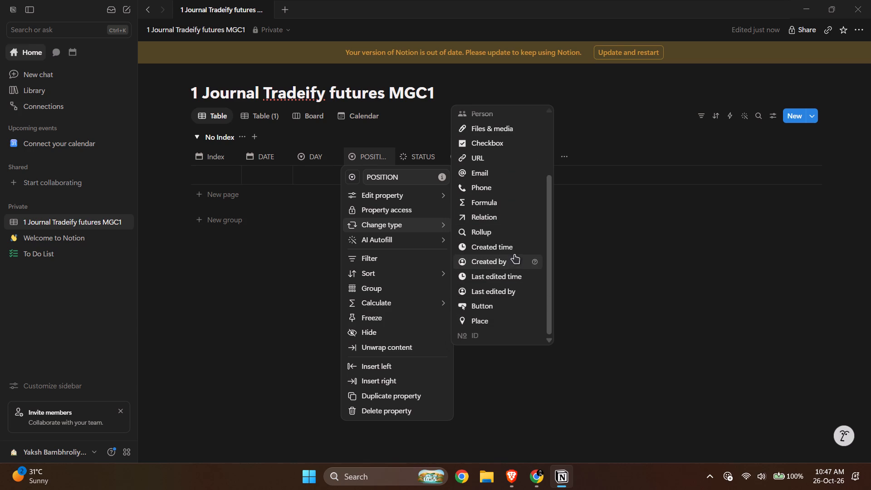
scroll(507, 326, up, 1)
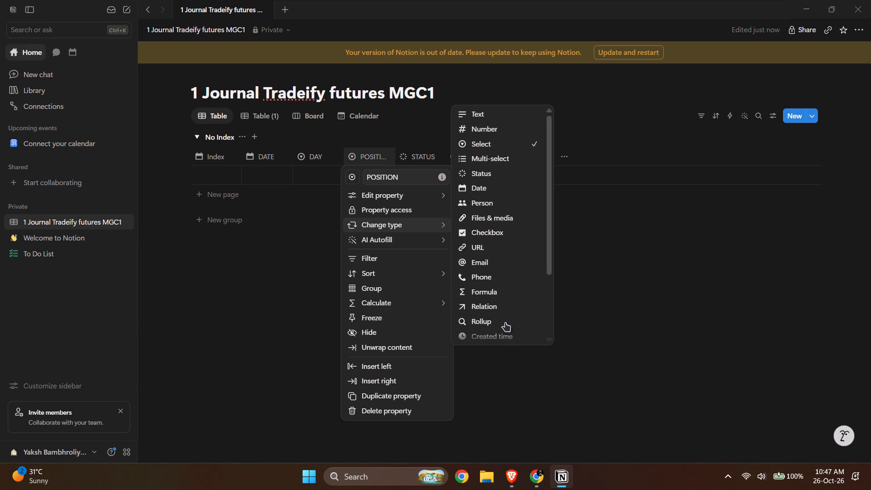
scroll(505, 322, down, 1)
scroll(506, 254, up, 3)
click(498, 175)
Set the first row's POSITION to Buy.
click(372, 174)
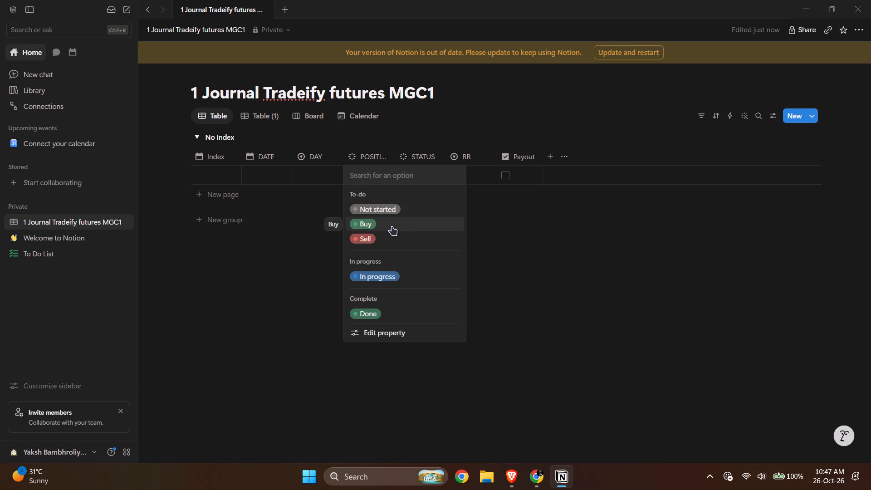
click(389, 220)
click(380, 222)
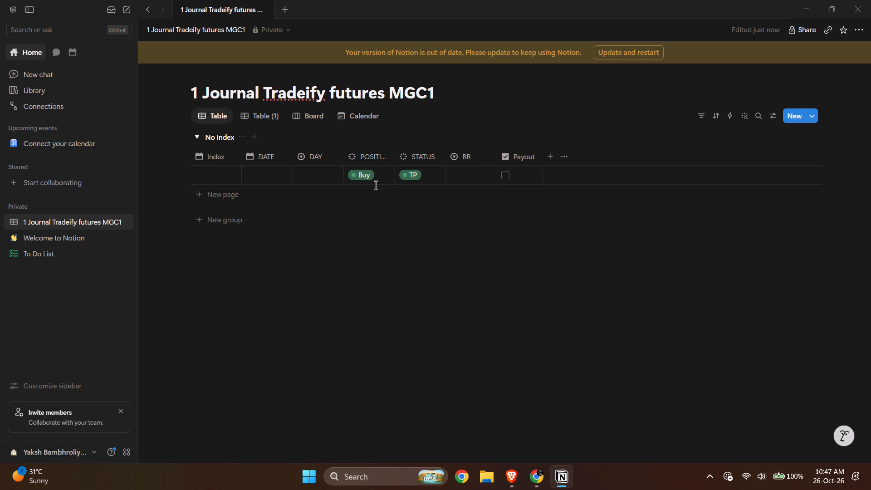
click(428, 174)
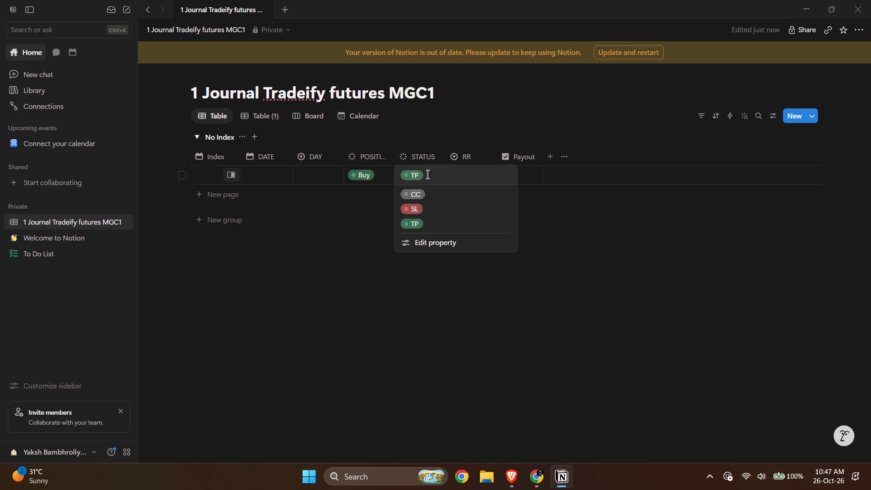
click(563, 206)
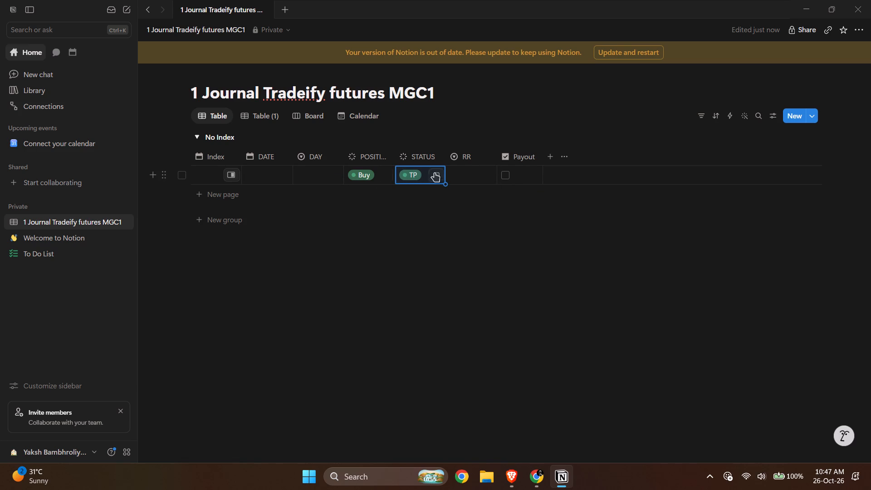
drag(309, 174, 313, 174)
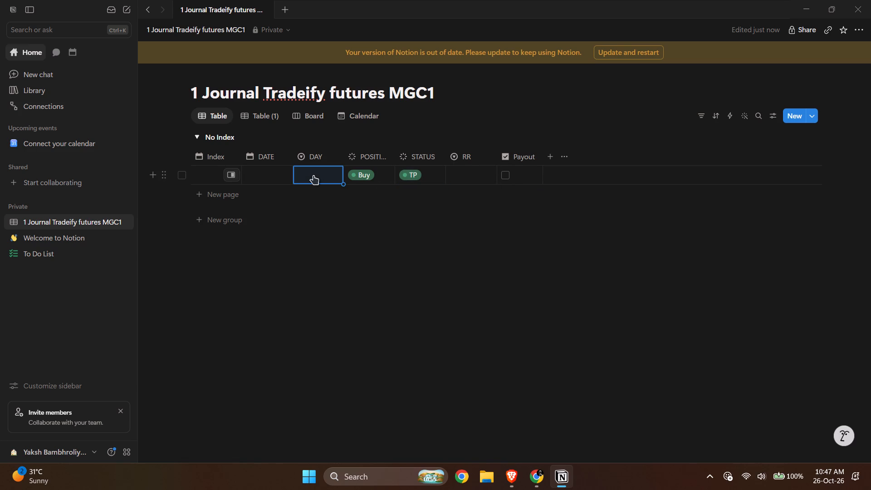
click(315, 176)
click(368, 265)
Enter 1 as the first row's Index.
click(208, 174)
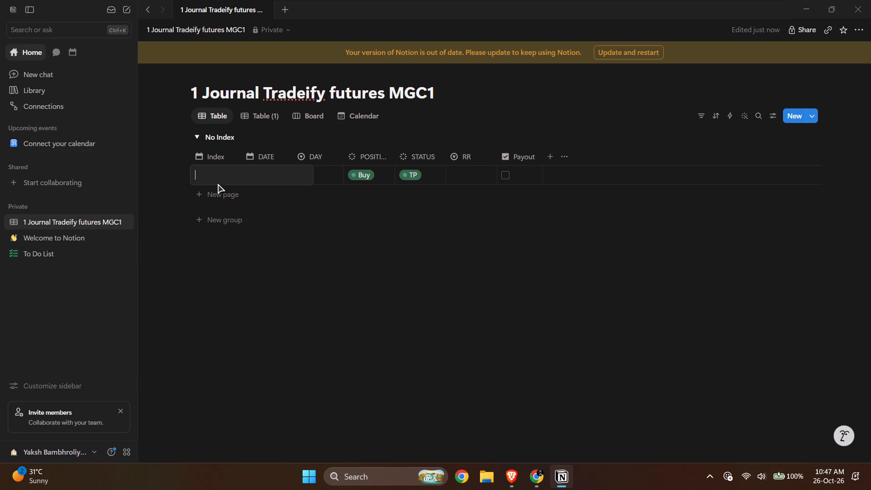
click(345, 226)
click(208, 178)
key(1)
key(Tab)
key(Tab)
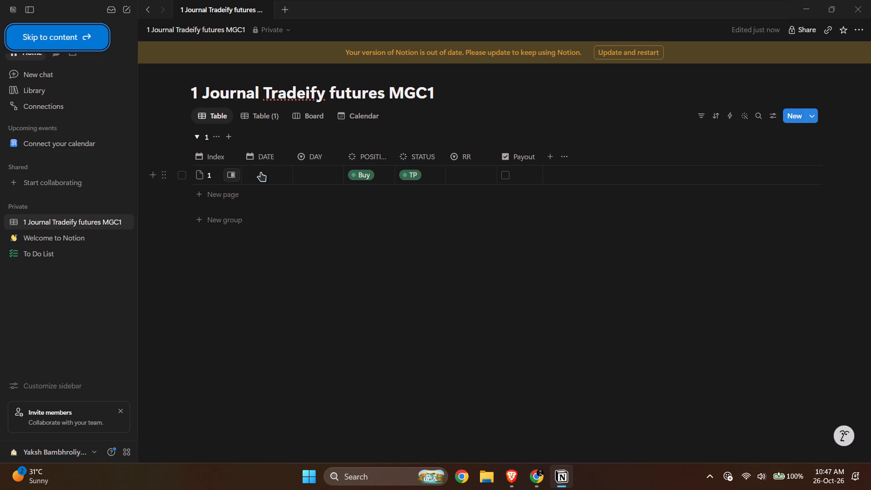
Set the first row's DATE to October 2, 2026, matching the first trading day in Tradeify's October calendar.
click(261, 172)
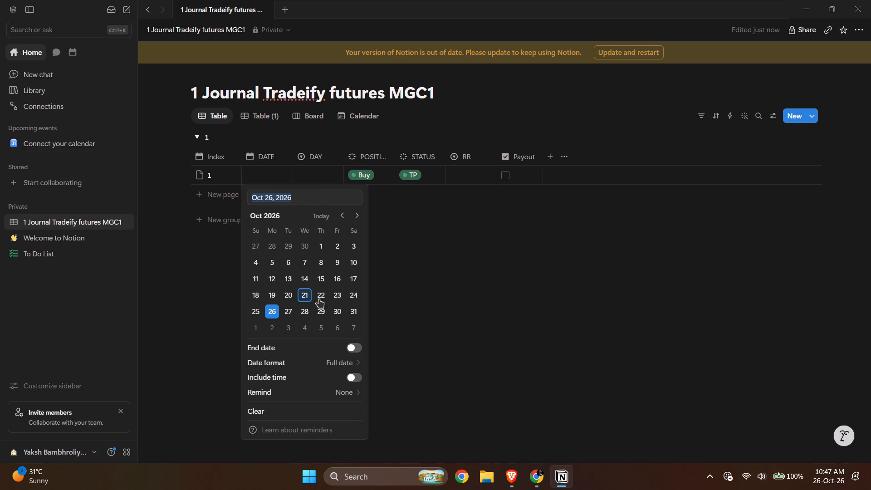
key(alt+Tab)
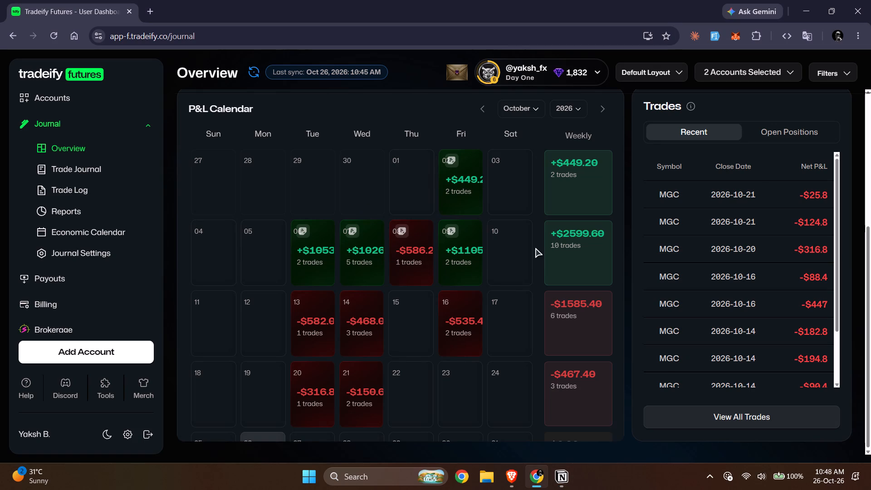
key(alt+Tab)
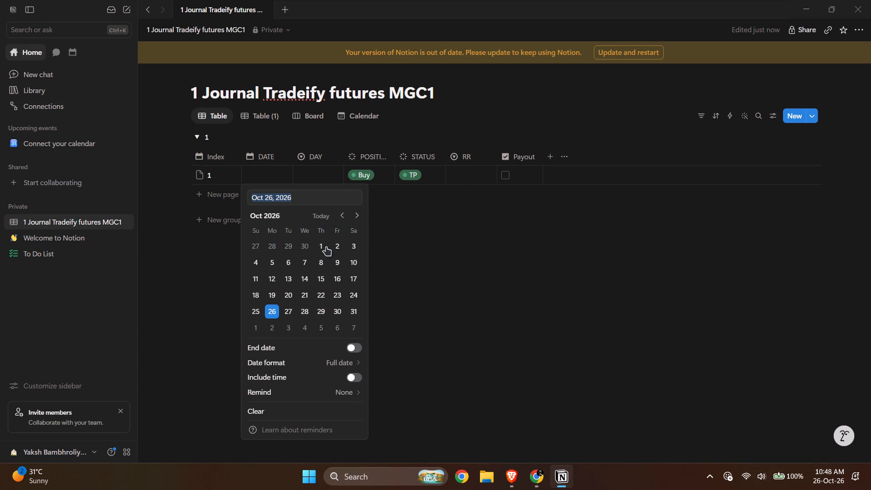
click(338, 248)
Set the first row's DAY to FRIDAY.
click(328, 174)
click(323, 172)
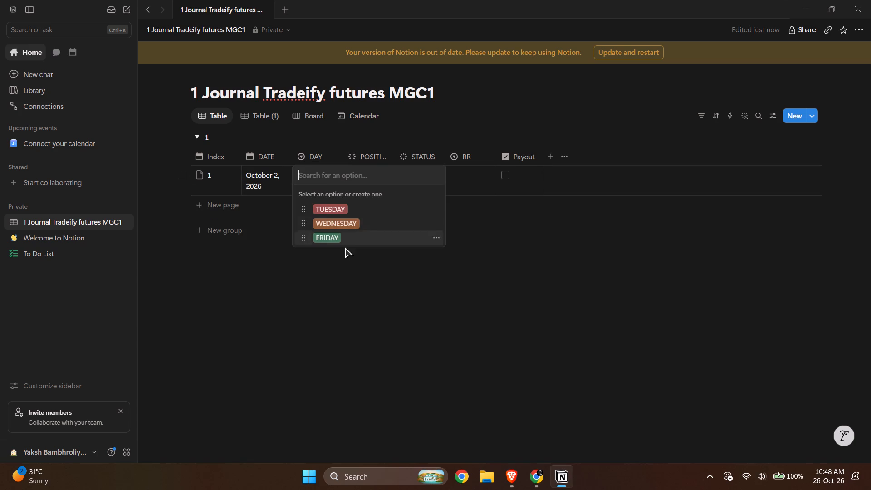
click(352, 242)
click(422, 309)
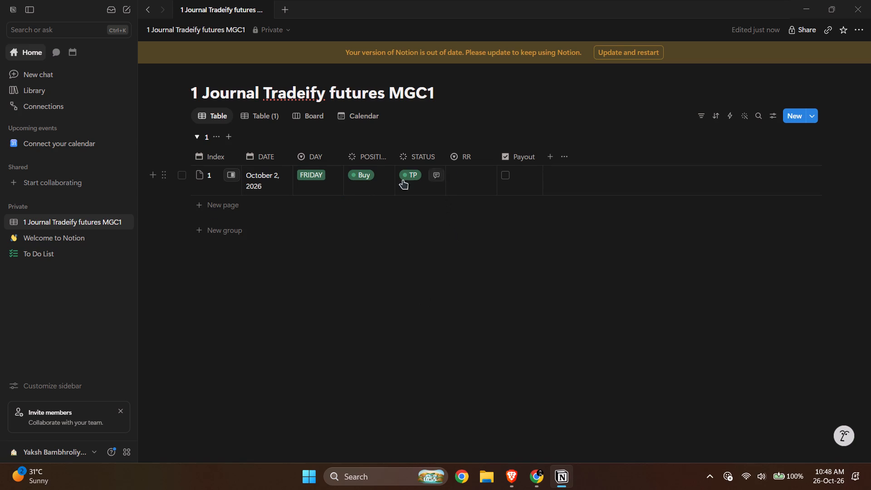
click(317, 180)
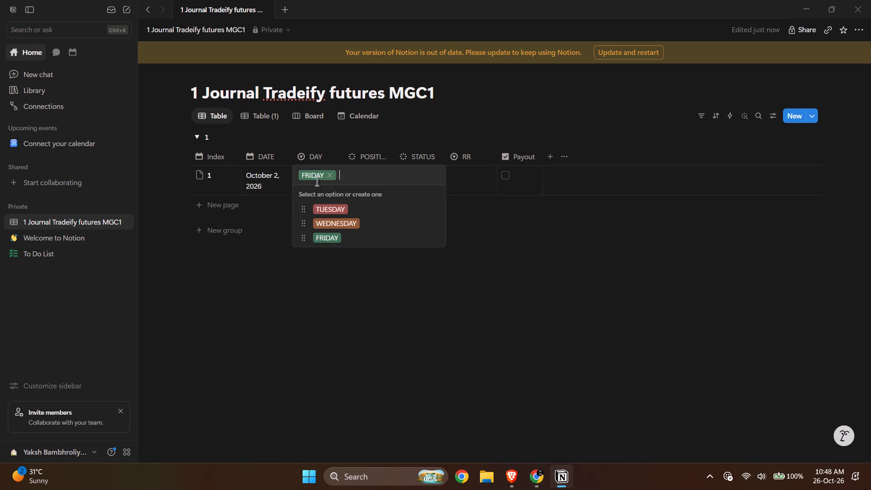
click(443, 281)
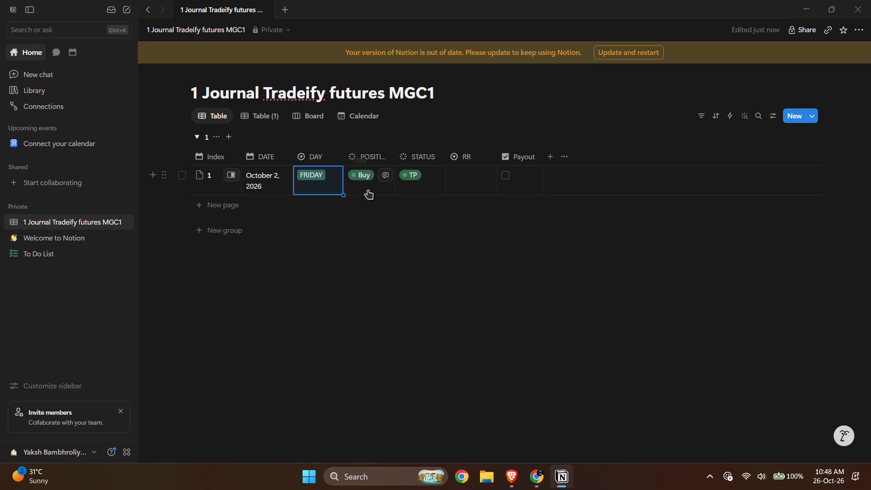
Check the side of the 02 October 2026 trades in Tradeify against the first row's POSITION in Notion.
key(alt+Tab)
click(463, 193)
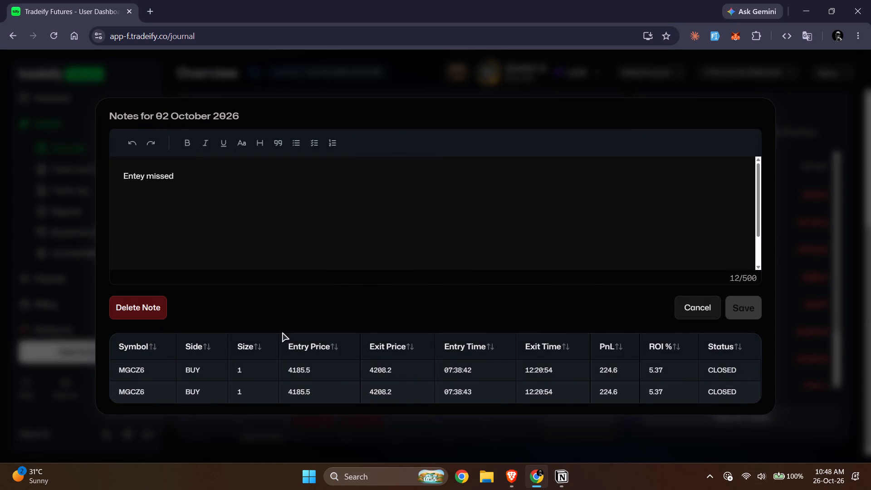
click(706, 432)
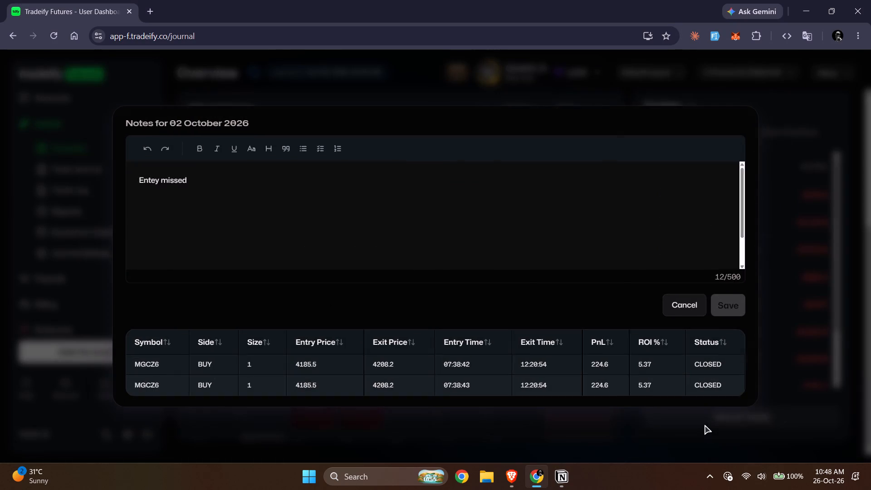
key(alt+Tab)
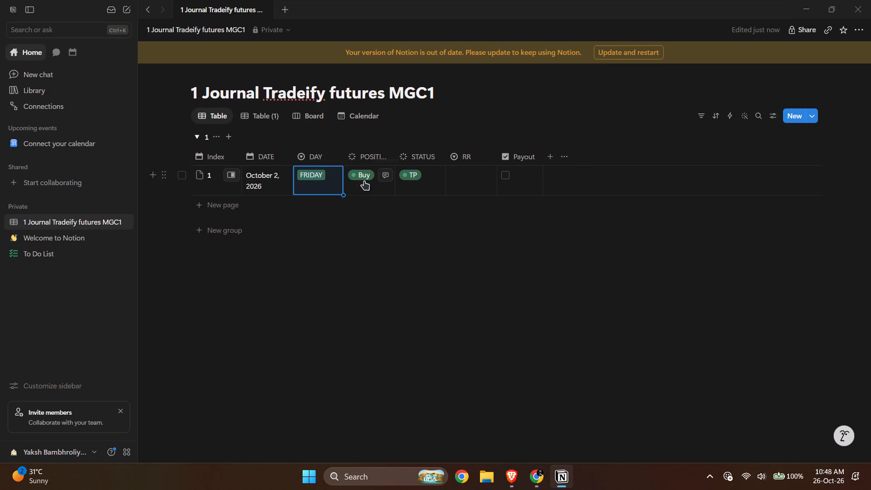
click(367, 194)
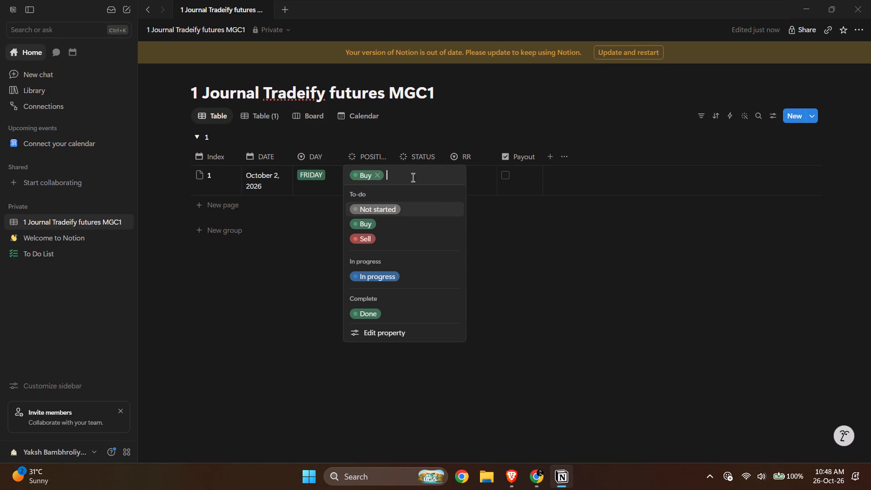
click(511, 247)
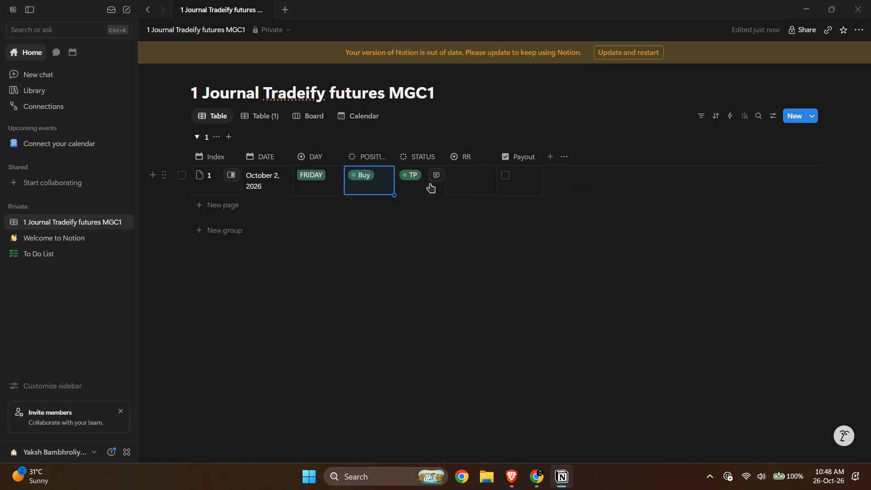
Set the first row's RR to 1:1.
click(469, 181)
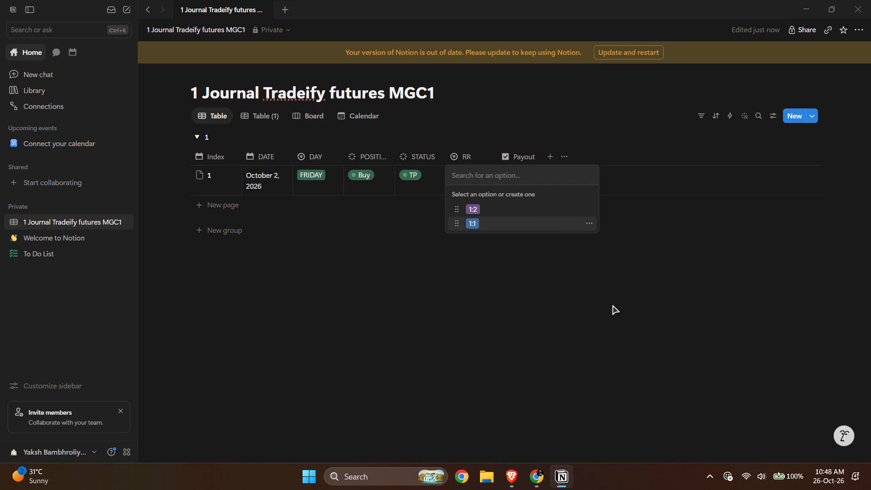
click(490, 222)
key(alt+Tab)
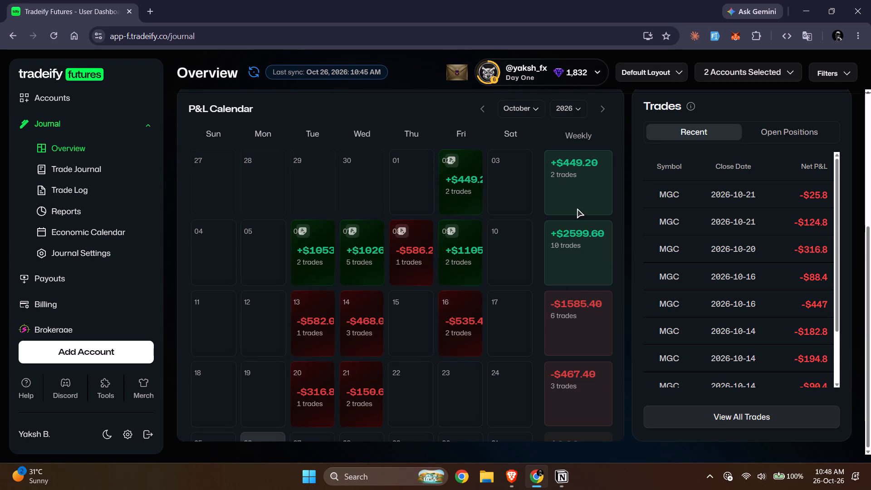
key(alt+Tab)
click(544, 244)
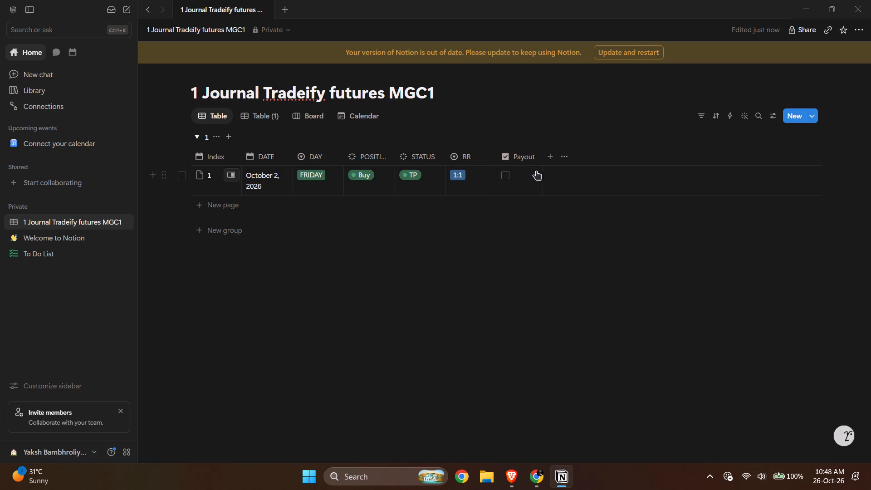
Add a Number property to the table and place its column between RR and Payout.
click(552, 151)
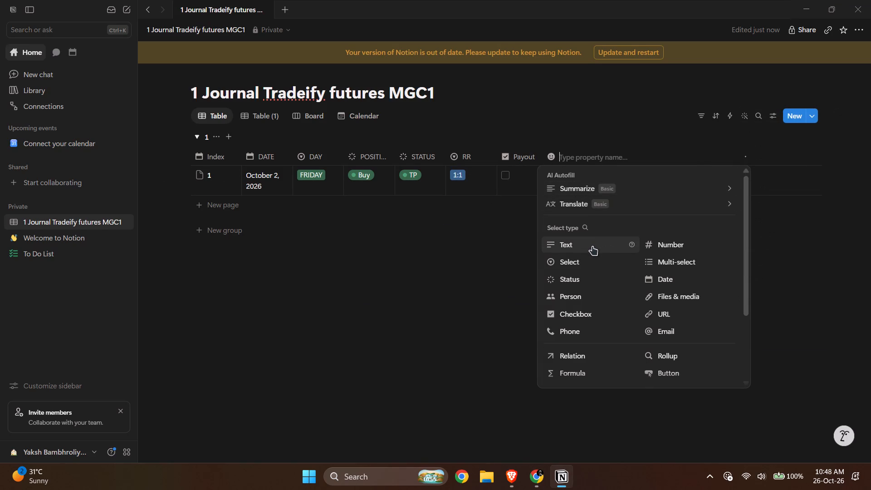
click(655, 243)
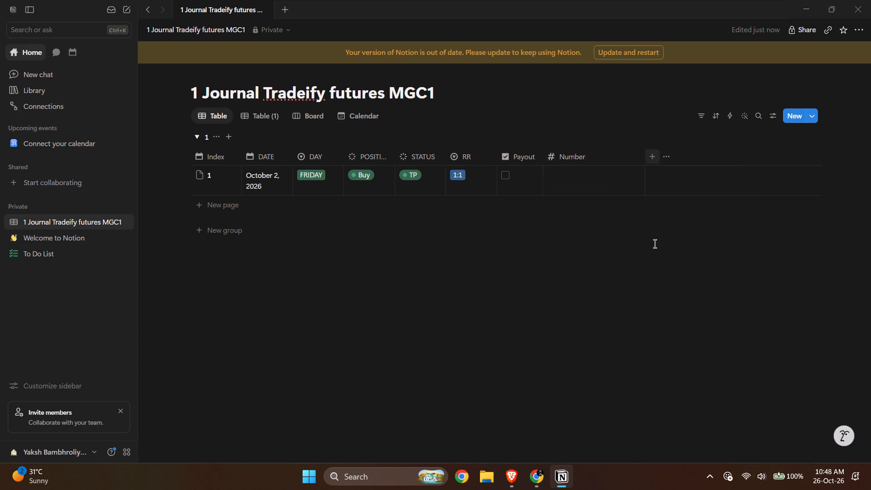
drag(583, 157, 482, 156)
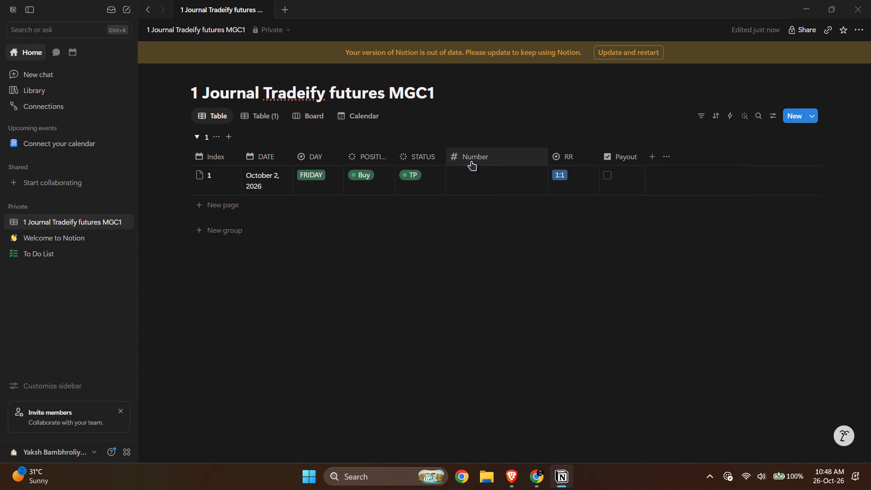
drag(470, 157, 548, 159)
Rename the new Number property as PNL.
click(513, 157)
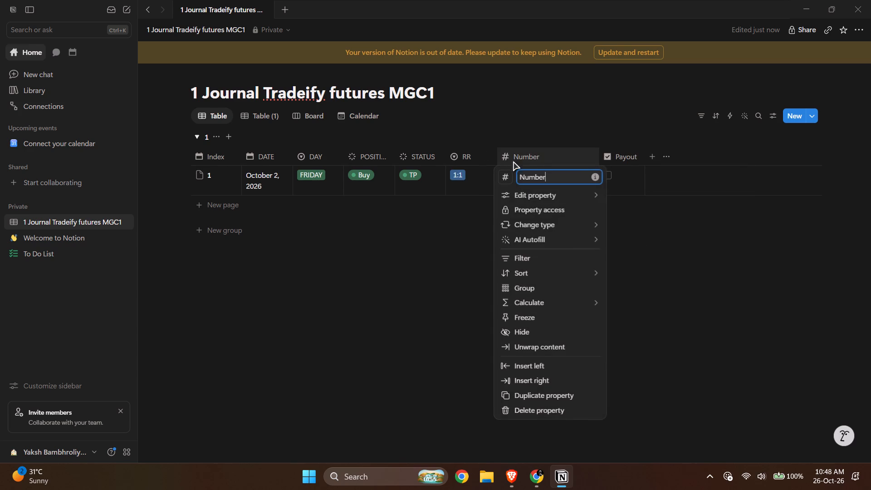
click(548, 172)
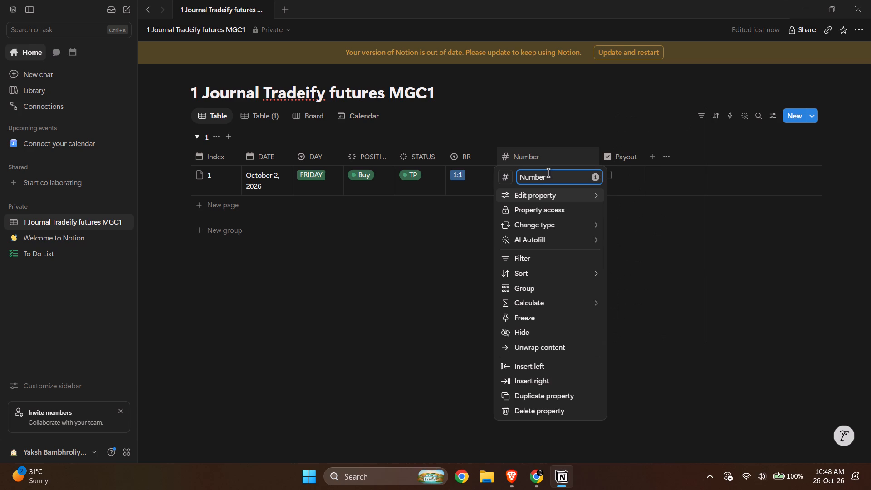
key(ctrl+shift+Left)
key(BackSpace)
key(shift+p)
text(NL)
key(Return)
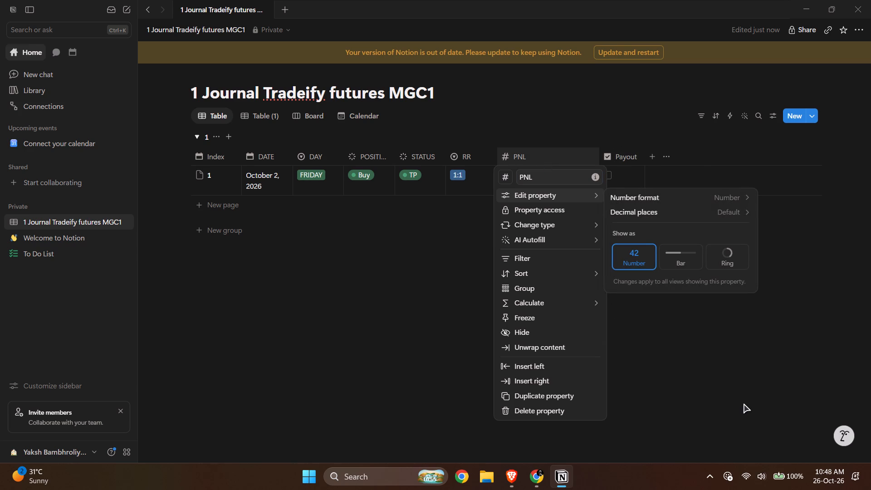
Show the PNL property as a bar, with its Divide by value set to 1000.
click(691, 259)
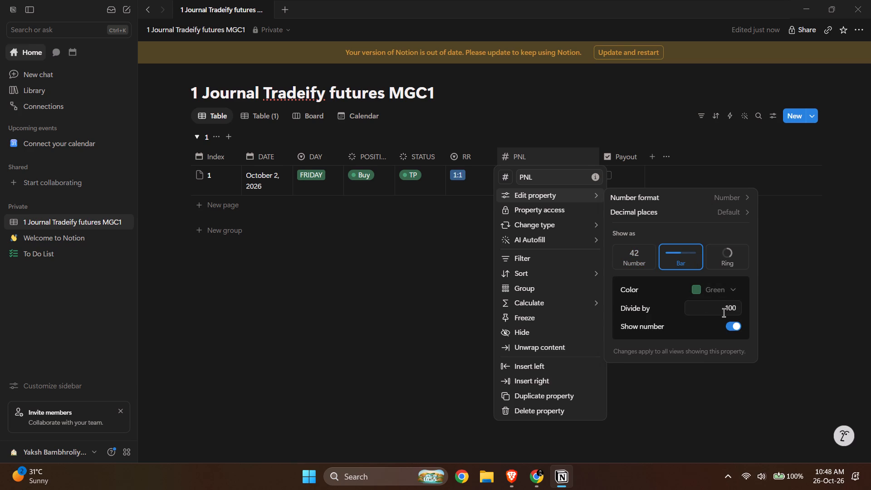
click(721, 307)
click(652, 310)
triple_click(652, 310)
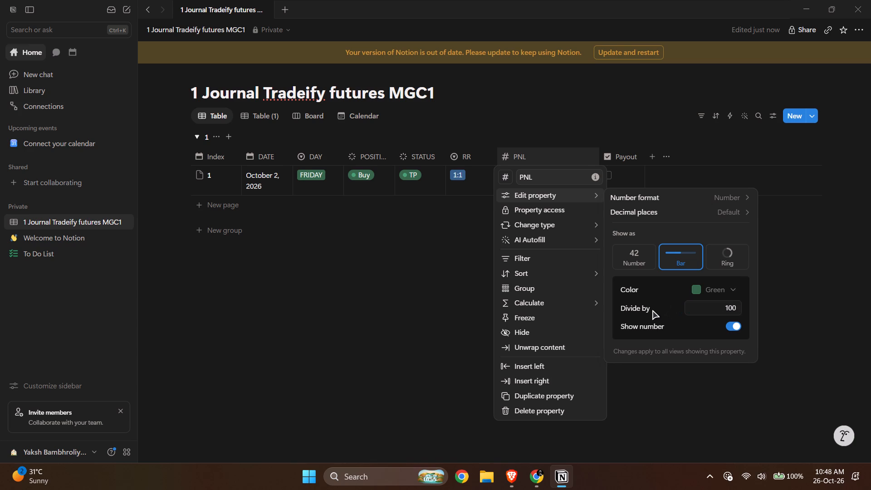
click(653, 310)
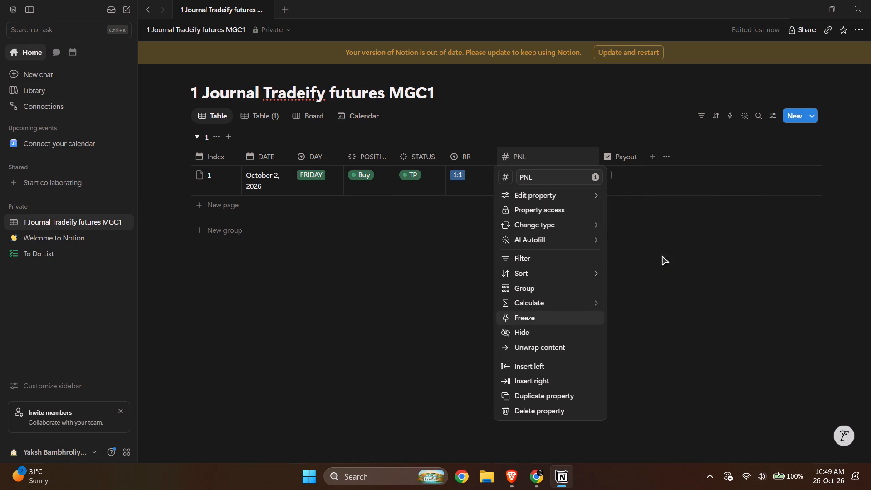
click(577, 176)
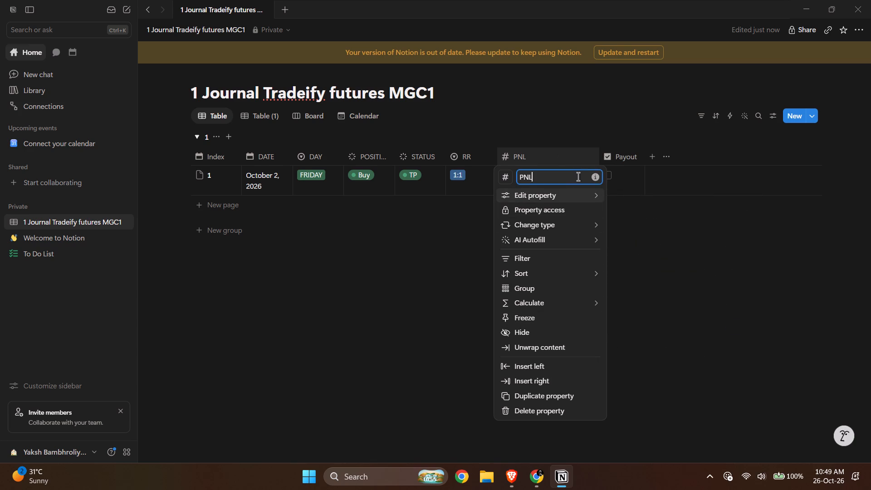
click(578, 176)
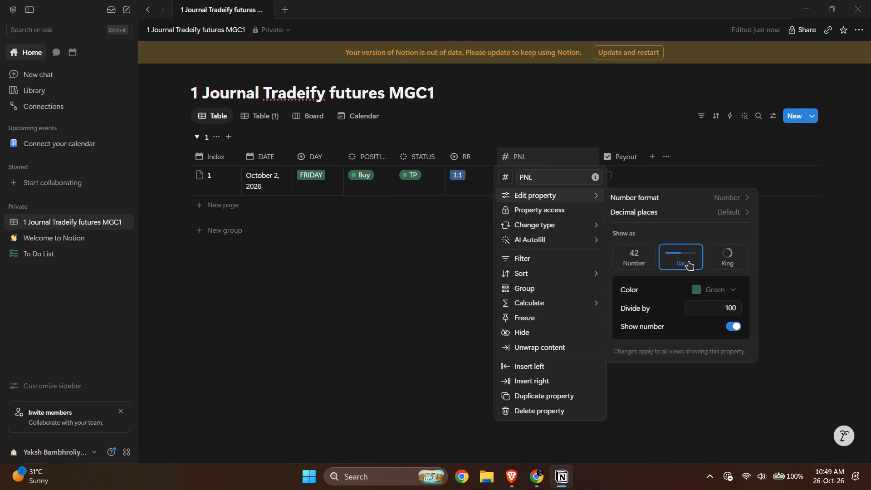
key(alt+Tab)
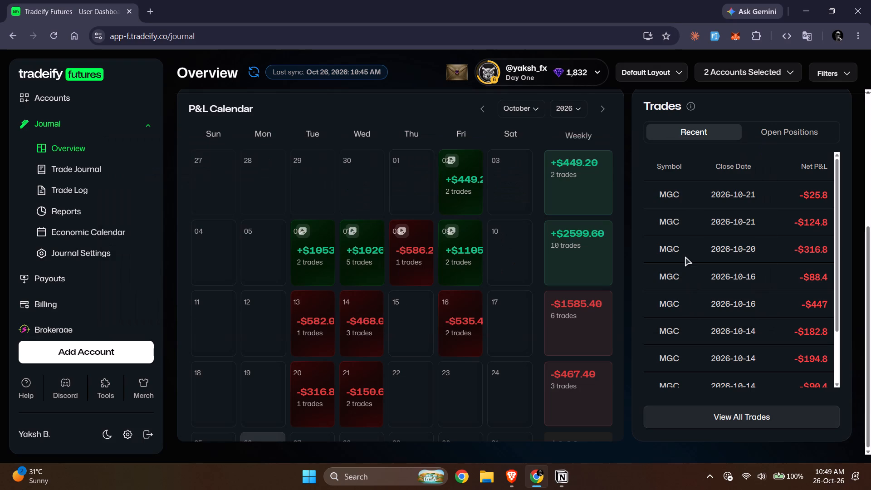
key(alt+Tab)
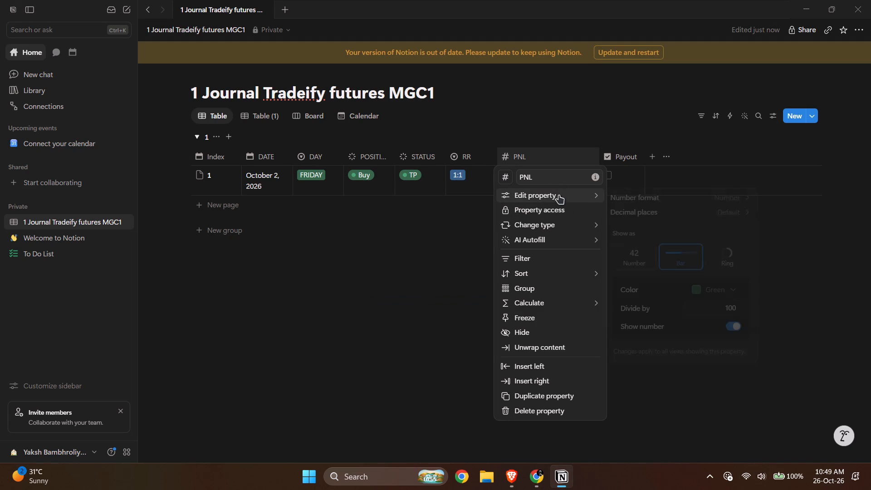
click(733, 308)
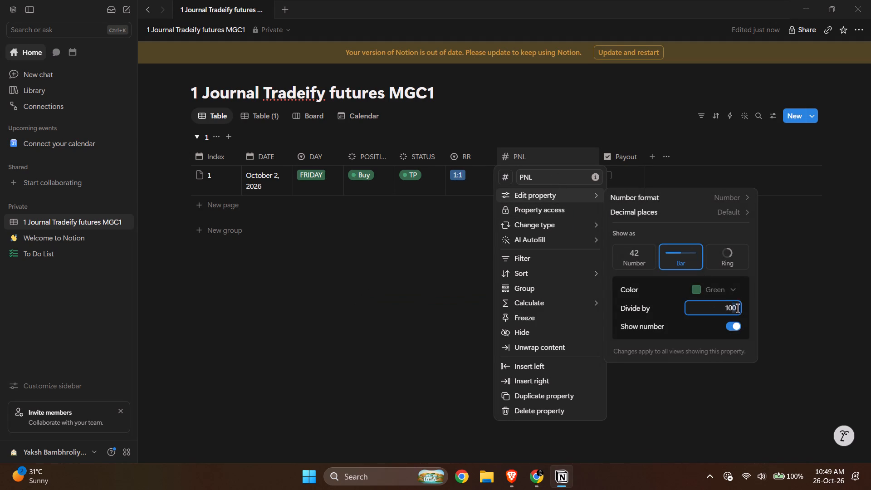
click(735, 306)
key(0)
click(726, 258)
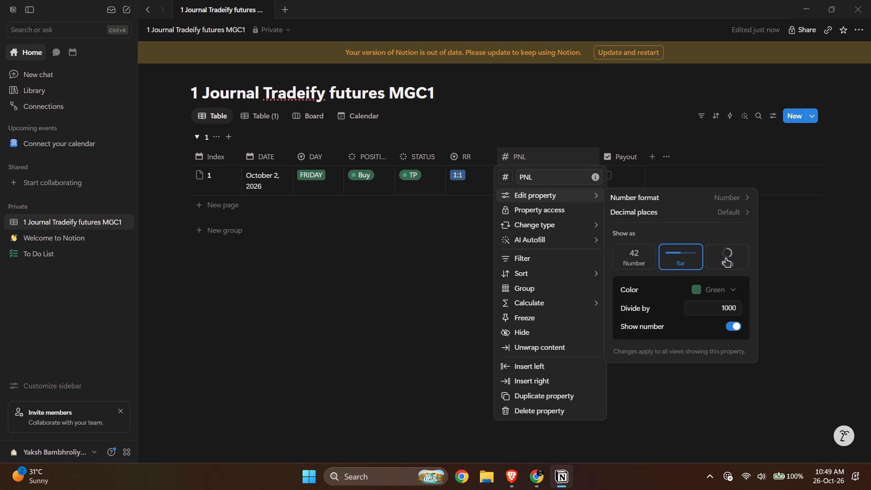
click(794, 277)
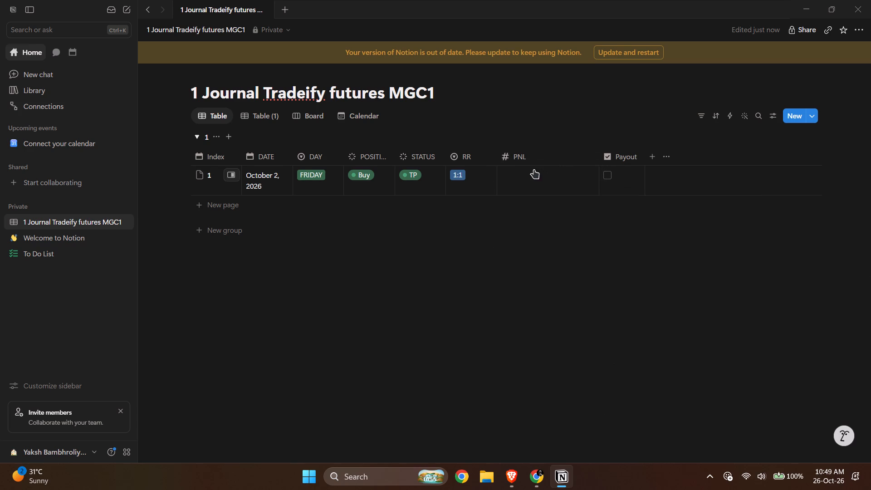
Set the first row's PNL to 449, taken from the October 2 result in the Tradeify P&L calendar.
click(531, 171)
key(alt+Tab)
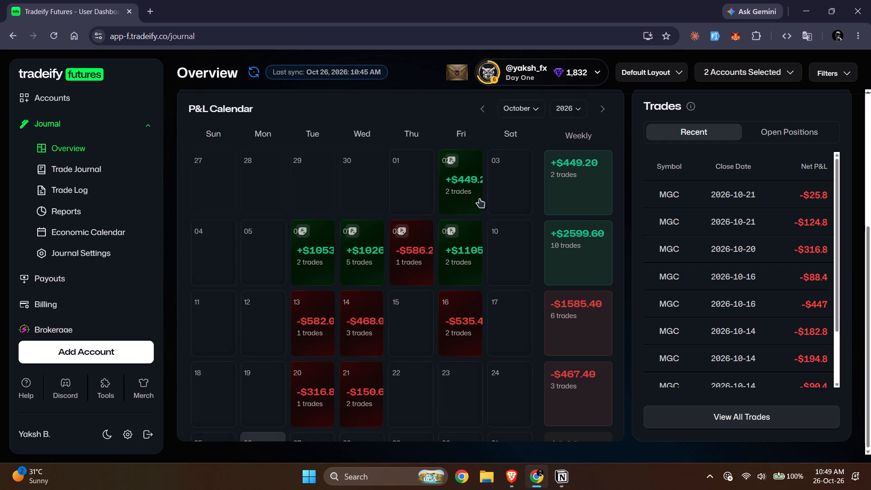
key(alt+Tab)
text(449)
key(Return)
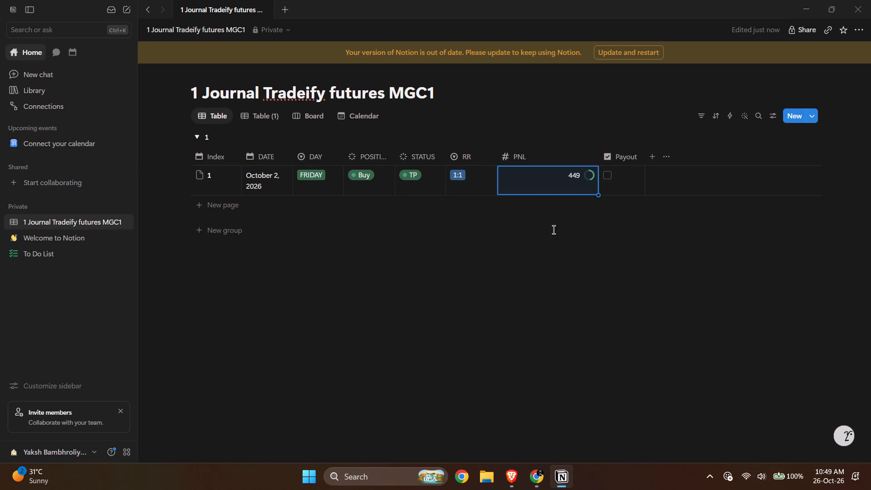
click(554, 229)
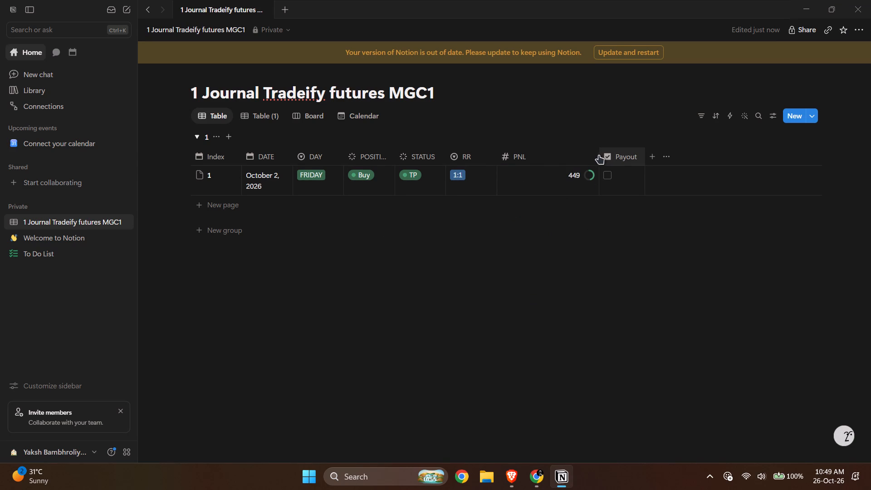
Narrow the PNL column to fit its short values.
drag(598, 155, 538, 157)
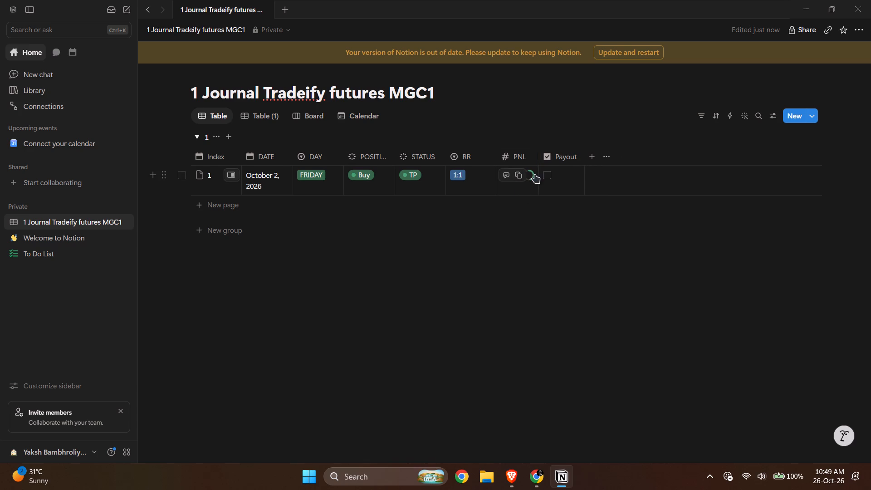
Check the October 2, 2026 trade details in the Tradeify P&L calendar against the first row's PNL, and return to the journal.
click(531, 172)
key(alt+Tab)
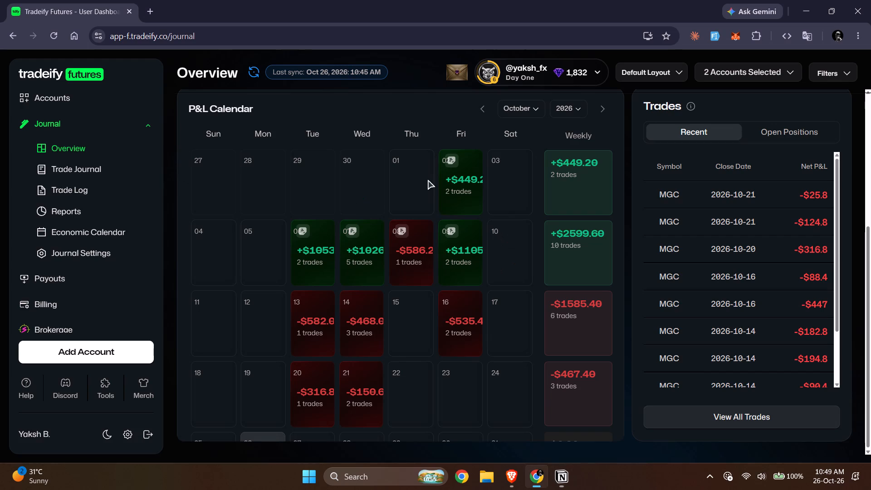
click(458, 191)
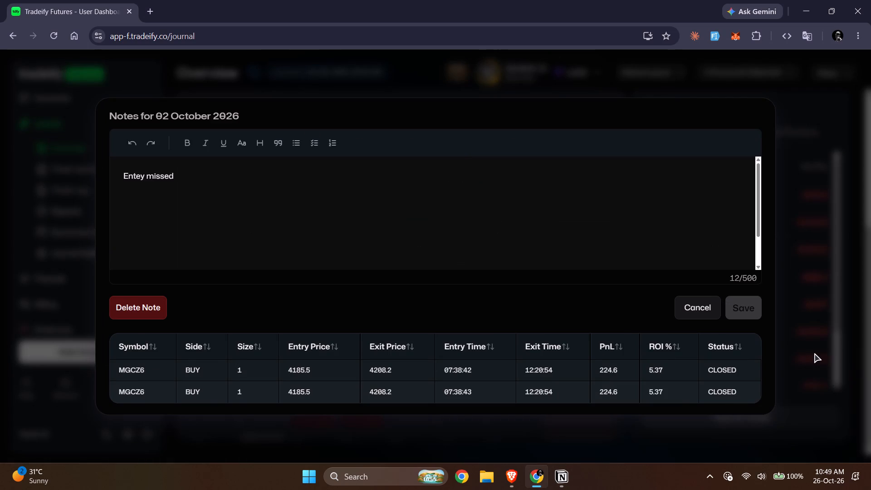
click(815, 353)
key(alt+Tab)
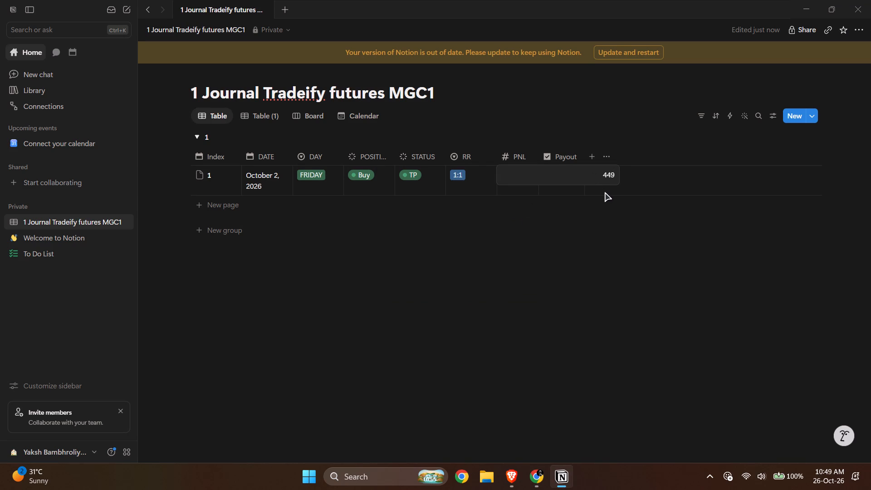
Complete the first row's PNL value as 449.20.
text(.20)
click(615, 245)
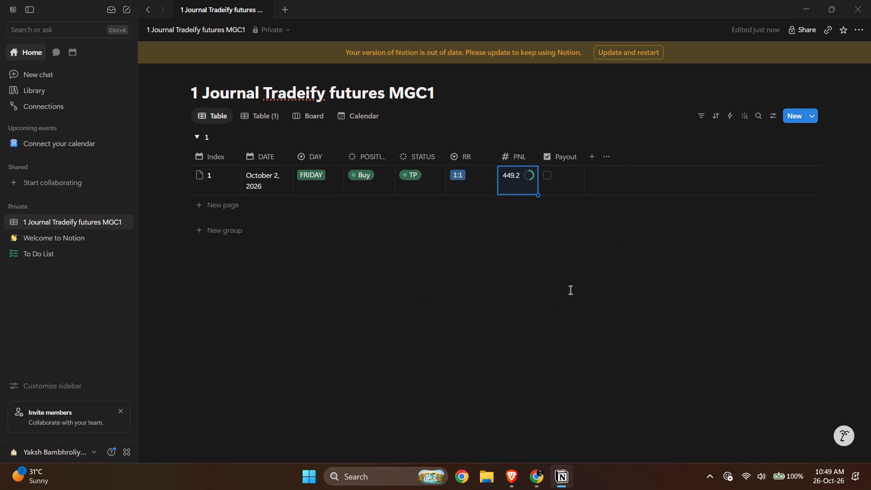
click(571, 289)
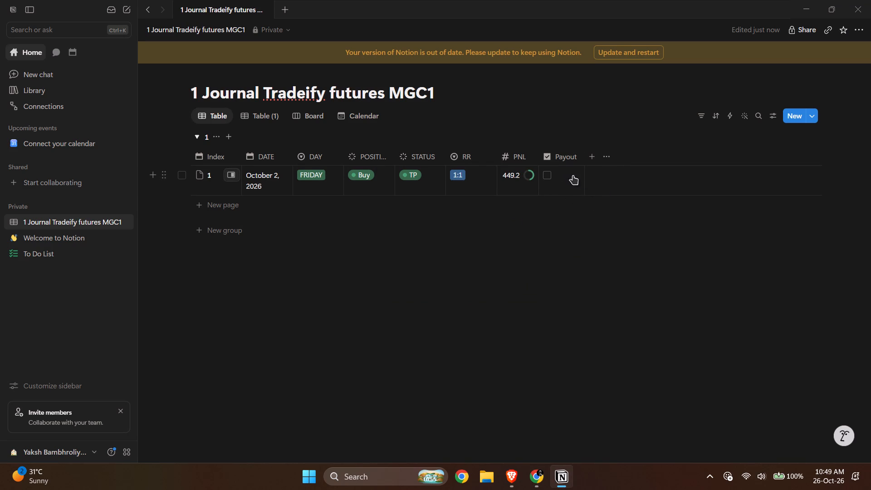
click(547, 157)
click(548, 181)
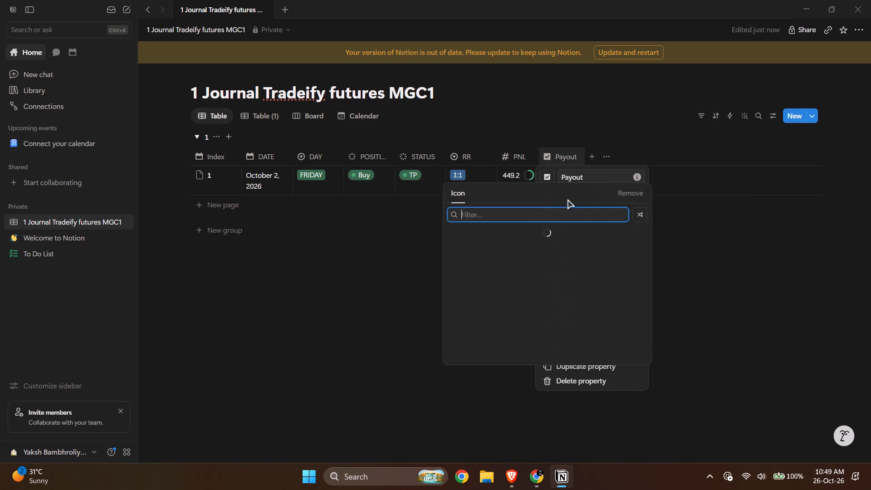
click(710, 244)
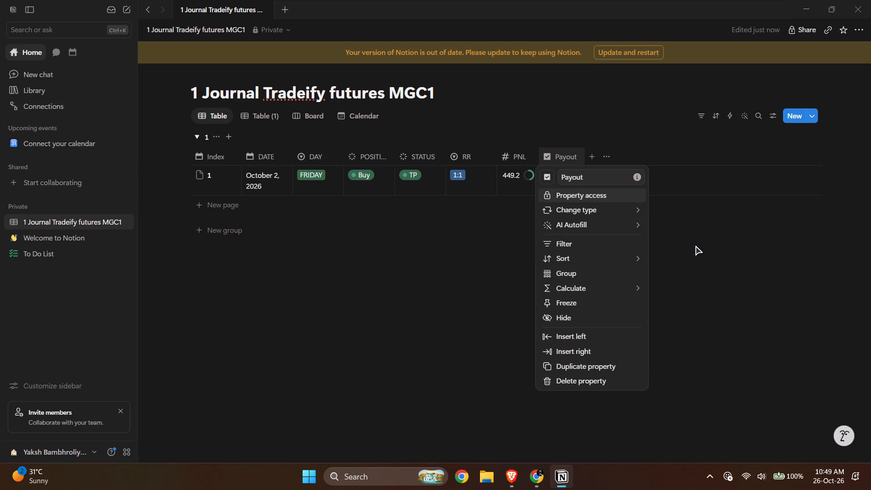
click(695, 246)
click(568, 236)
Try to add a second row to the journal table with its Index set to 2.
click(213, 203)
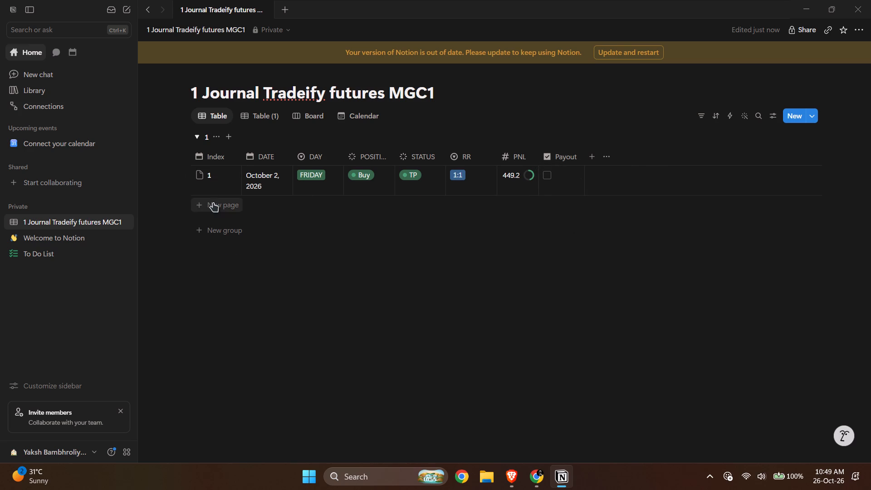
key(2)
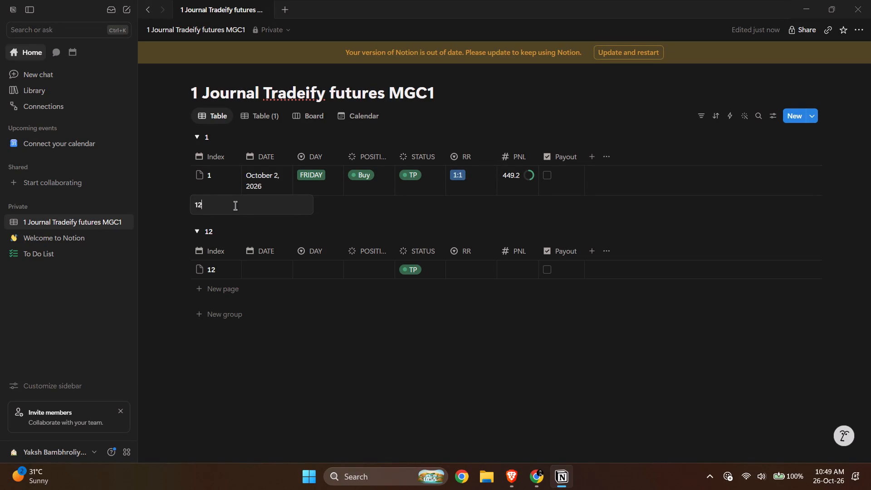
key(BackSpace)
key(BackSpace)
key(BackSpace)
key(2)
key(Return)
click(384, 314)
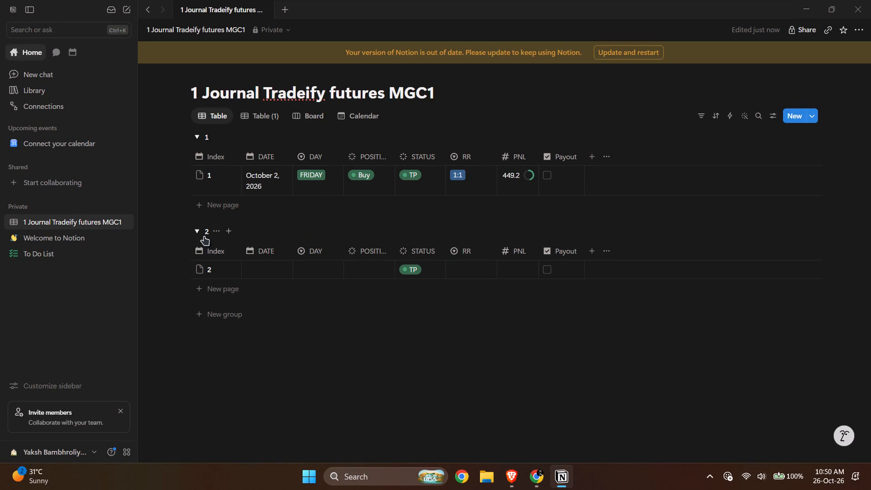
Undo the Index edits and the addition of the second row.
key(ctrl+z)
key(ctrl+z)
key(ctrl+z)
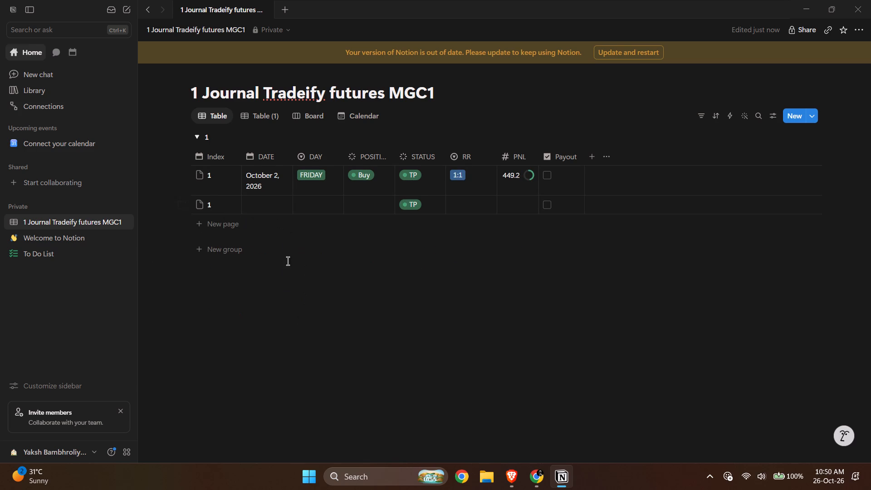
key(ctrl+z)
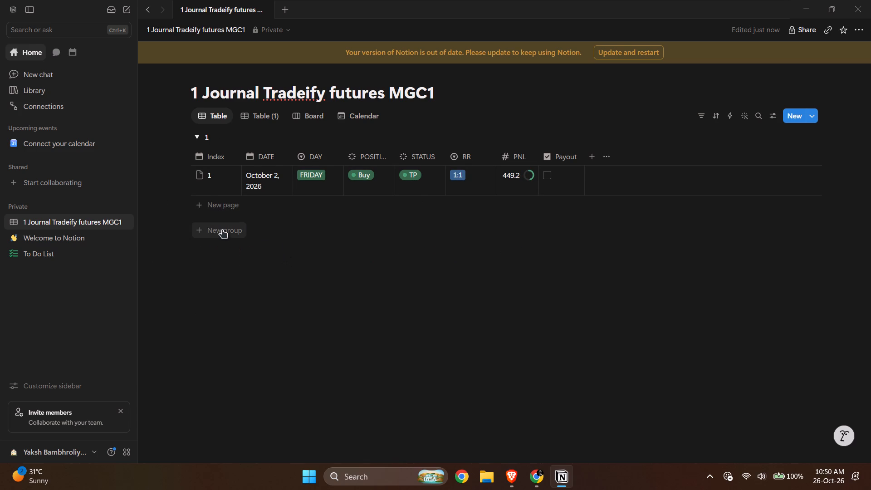
Add a new row below the October 2, 2026 entry in group 1.
click(217, 201)
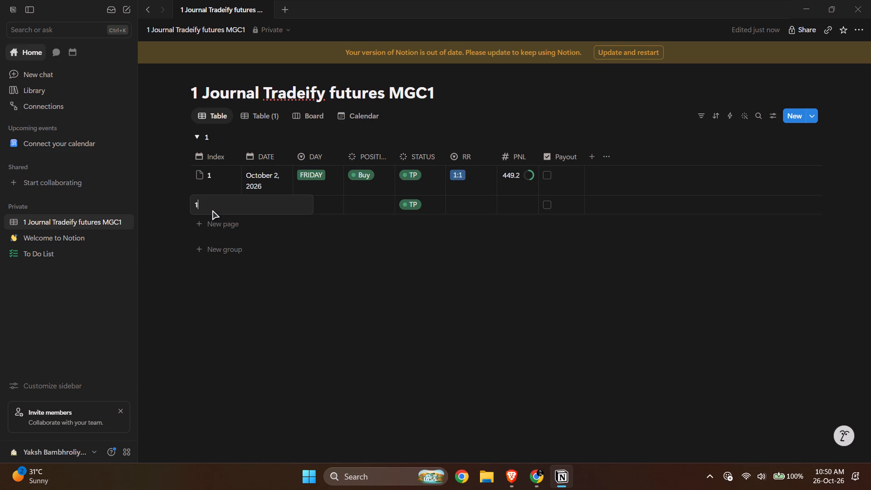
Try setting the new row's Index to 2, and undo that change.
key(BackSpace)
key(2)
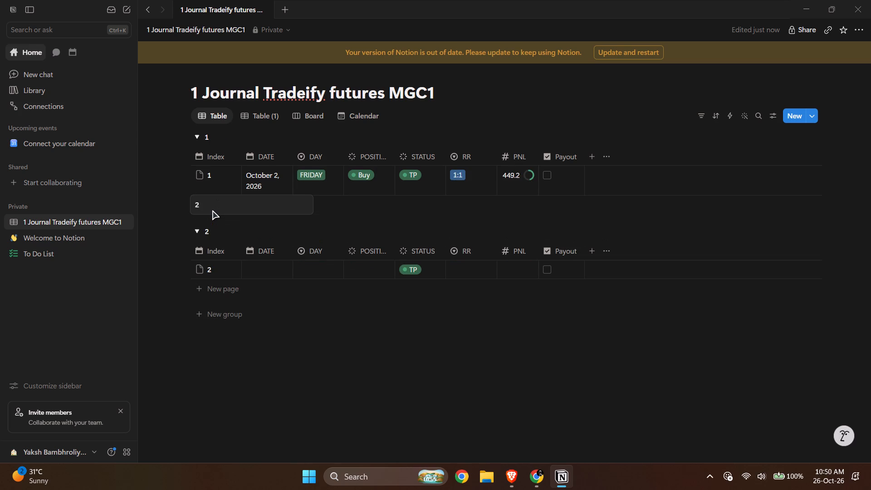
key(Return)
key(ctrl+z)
Open the Index of the new second row for editing.
click(213, 207)
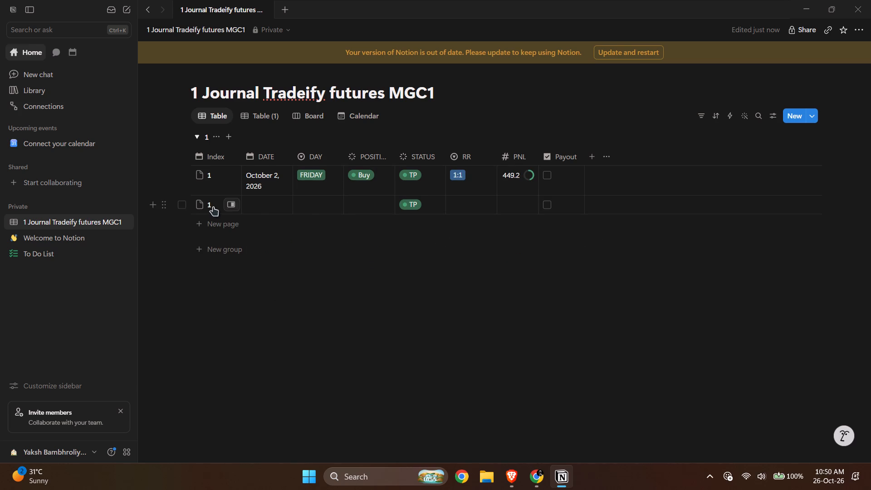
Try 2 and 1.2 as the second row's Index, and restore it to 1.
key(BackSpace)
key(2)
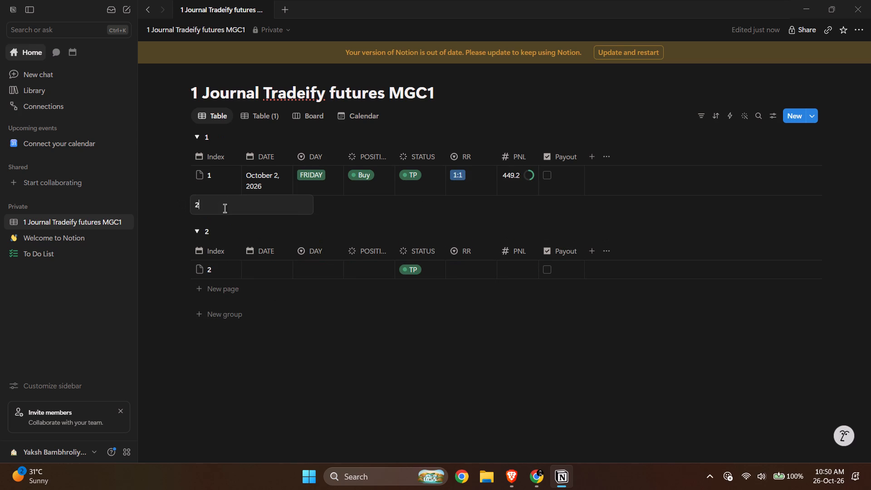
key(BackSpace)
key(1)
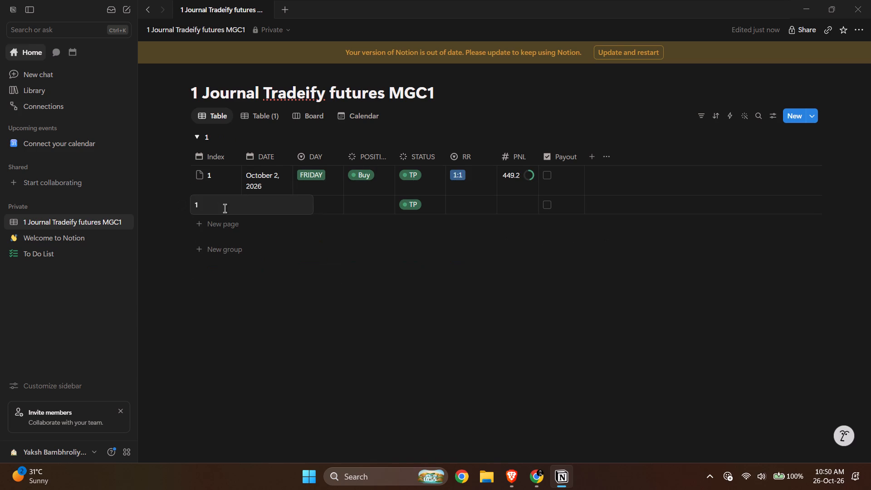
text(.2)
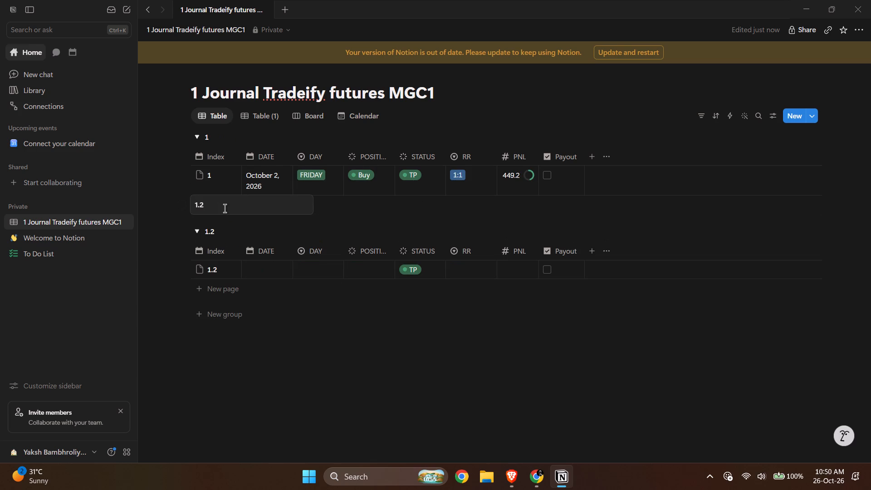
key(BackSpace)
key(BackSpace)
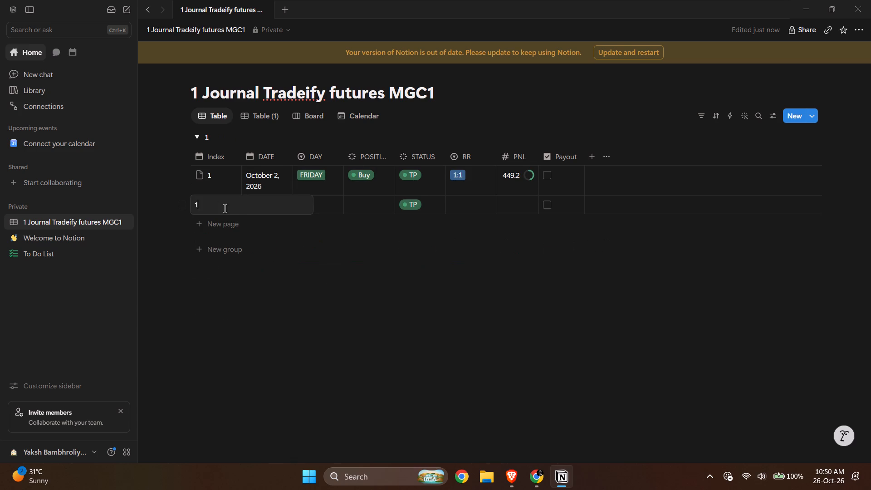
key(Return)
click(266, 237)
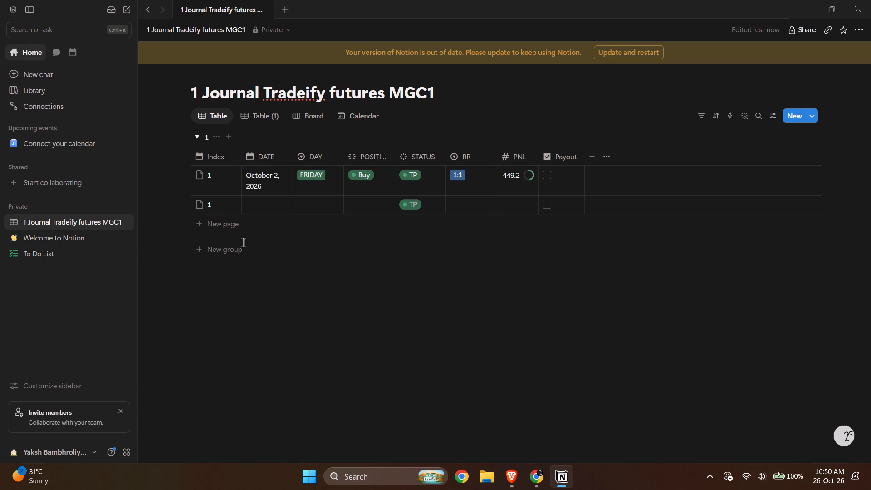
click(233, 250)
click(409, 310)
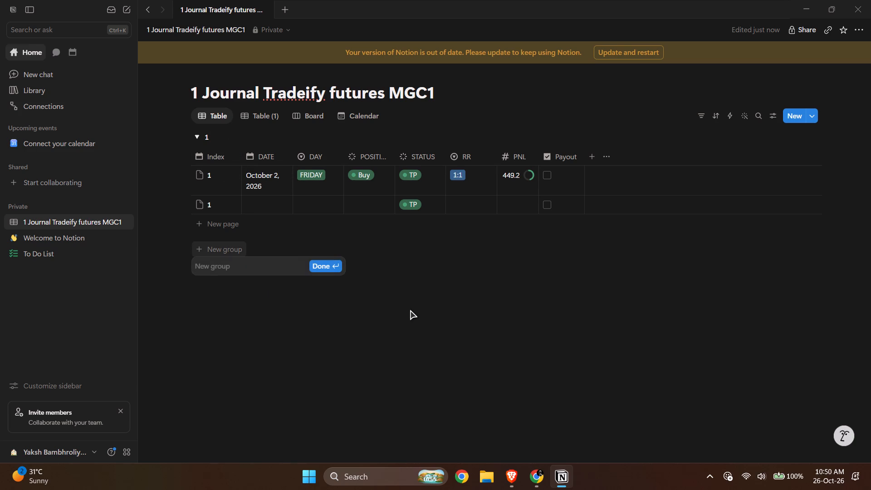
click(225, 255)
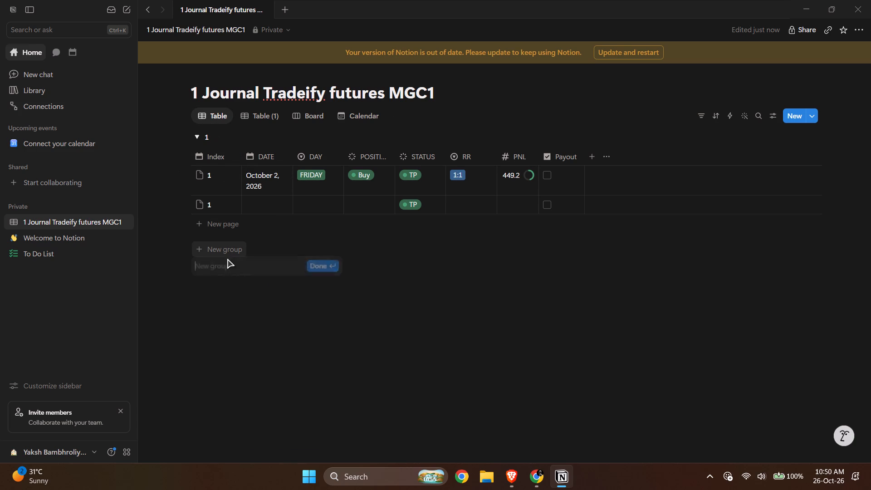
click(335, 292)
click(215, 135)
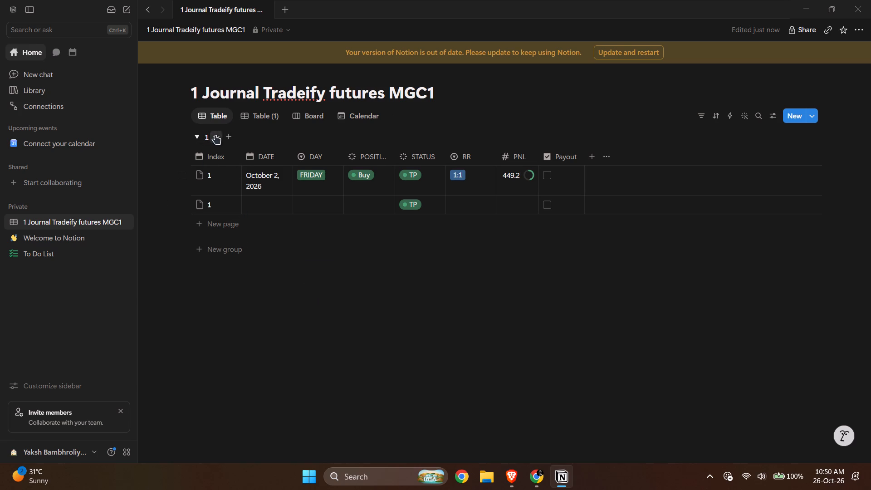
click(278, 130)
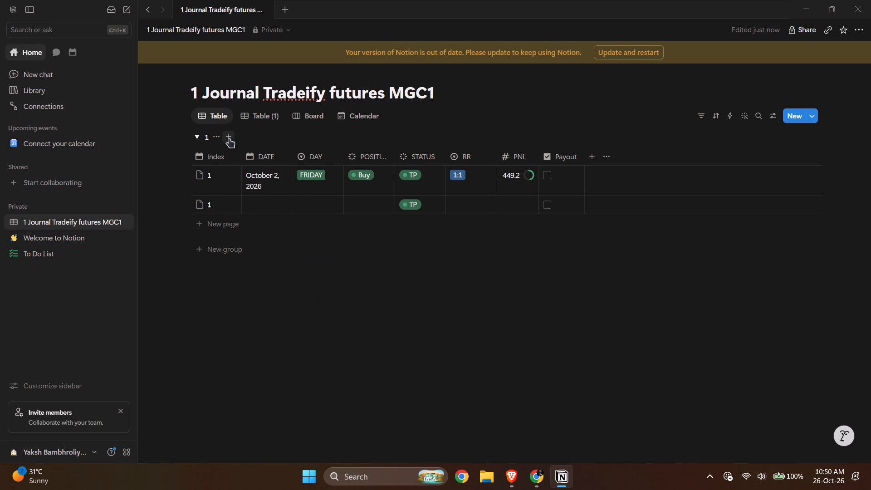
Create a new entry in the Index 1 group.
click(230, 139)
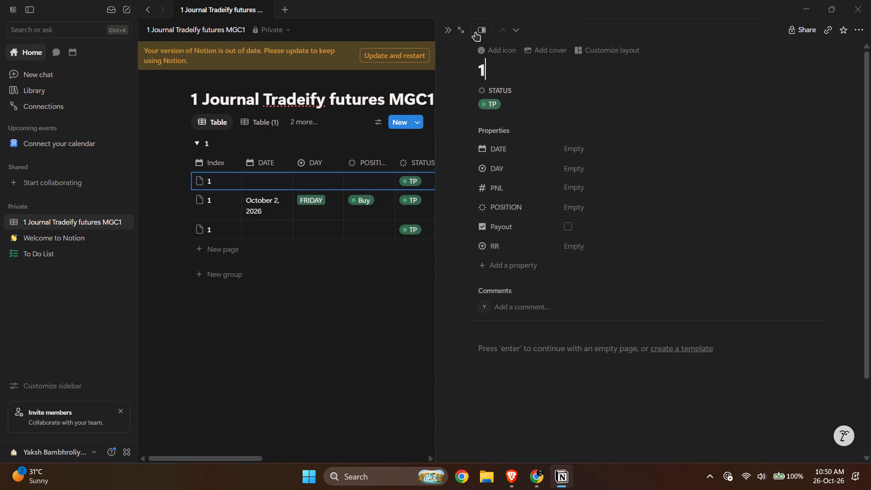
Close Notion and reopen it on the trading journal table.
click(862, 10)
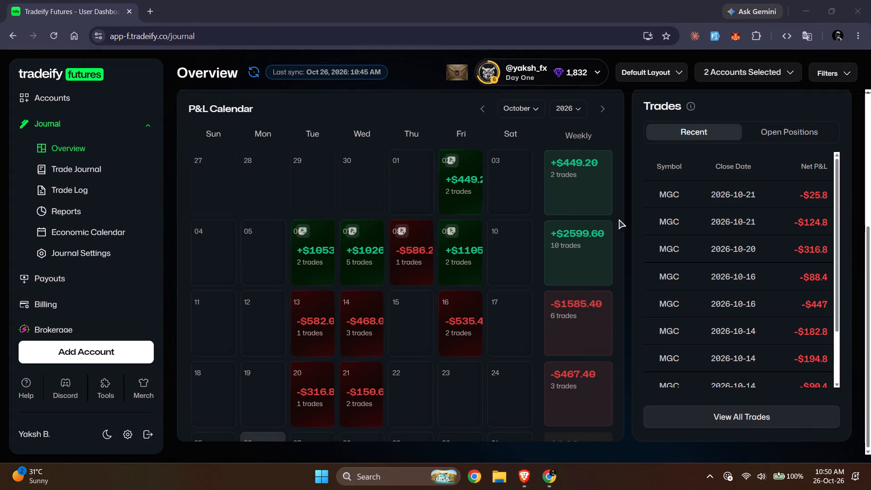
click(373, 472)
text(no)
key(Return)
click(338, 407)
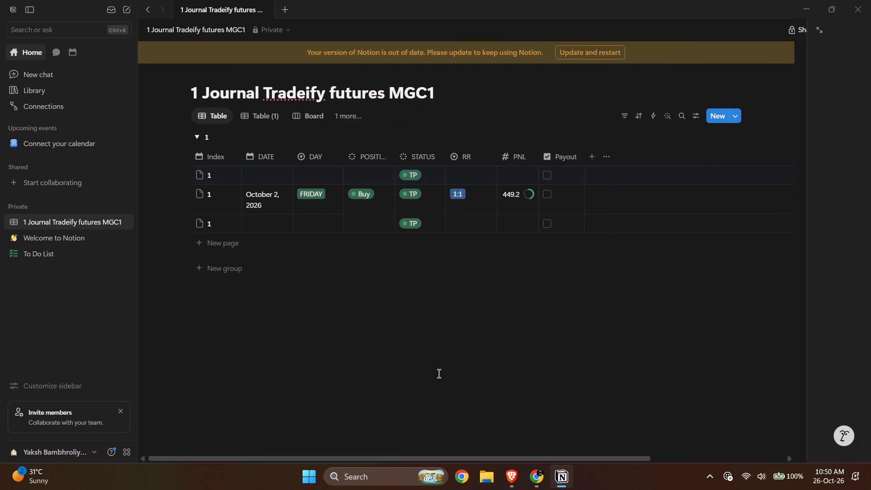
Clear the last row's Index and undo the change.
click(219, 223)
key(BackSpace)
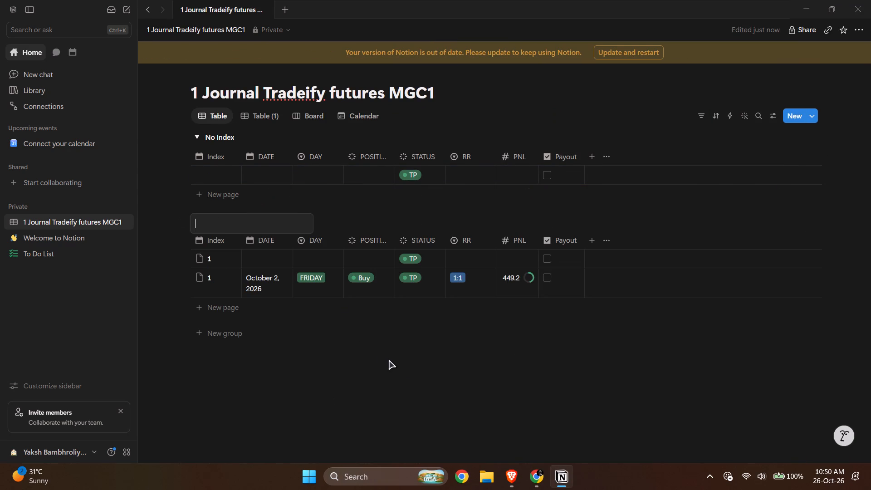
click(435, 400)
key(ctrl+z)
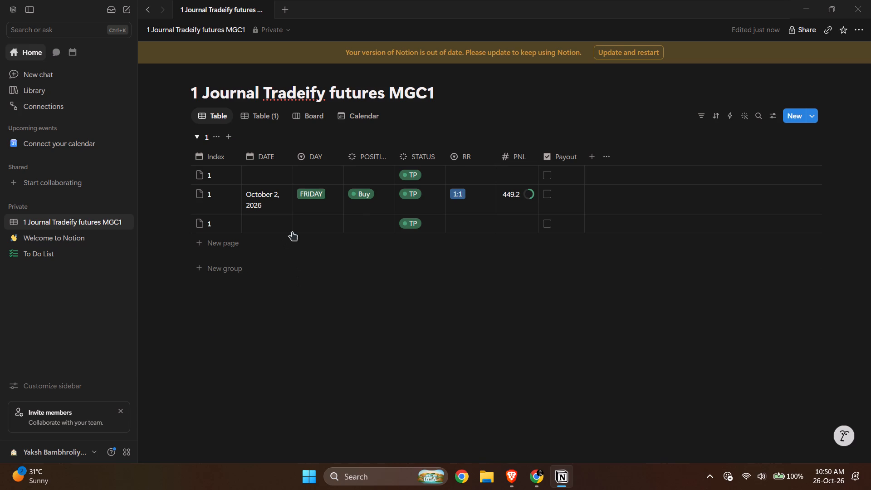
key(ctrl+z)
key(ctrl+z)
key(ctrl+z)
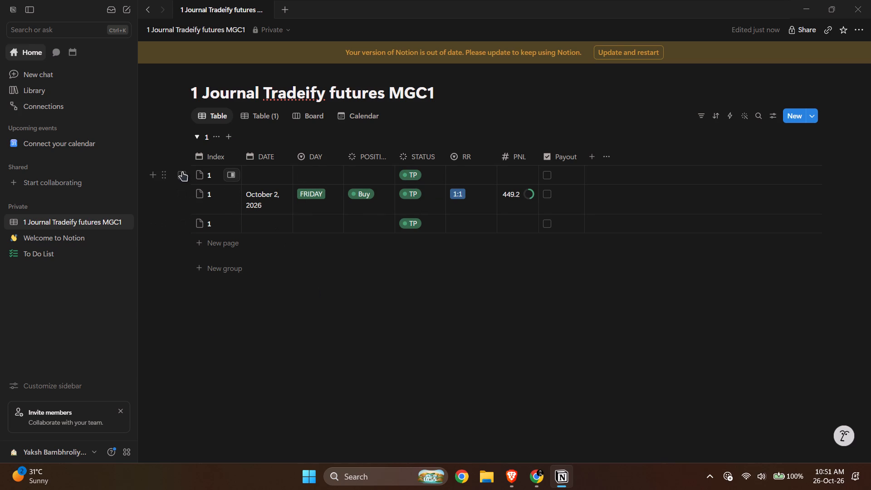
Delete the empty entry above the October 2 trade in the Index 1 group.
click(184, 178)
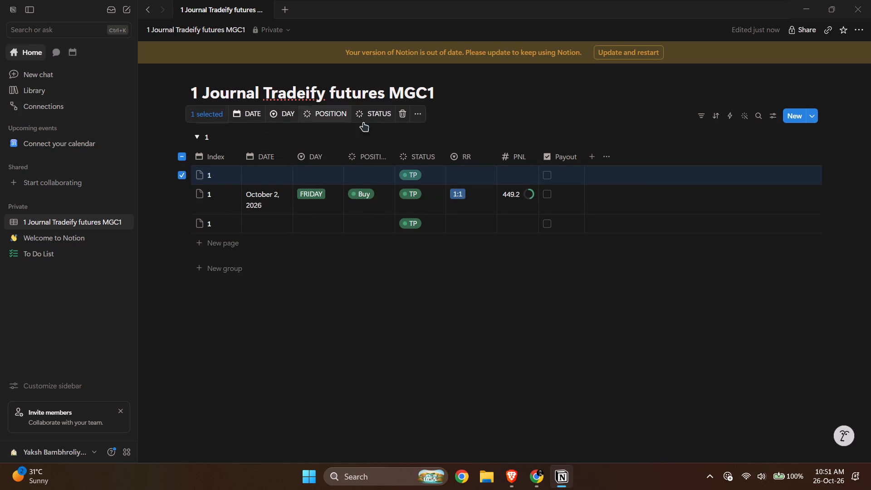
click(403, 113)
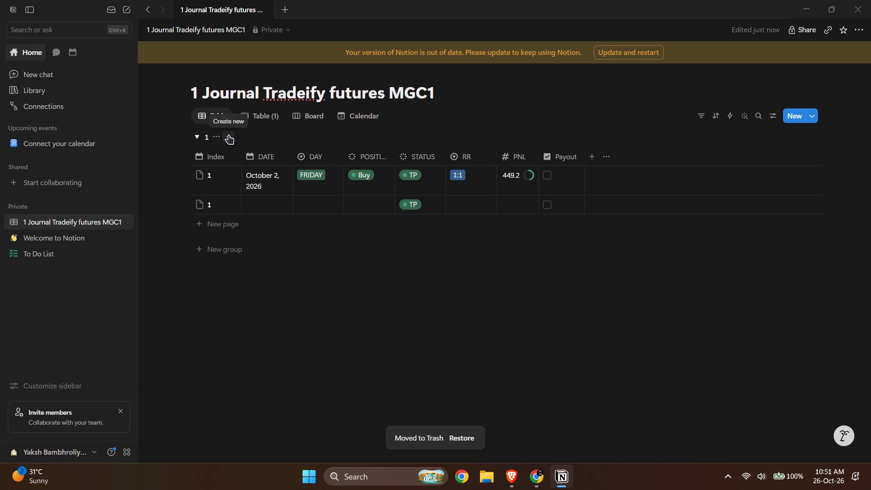
Add a Number property named Trading Index to the table, shown as a plain number.
click(590, 162)
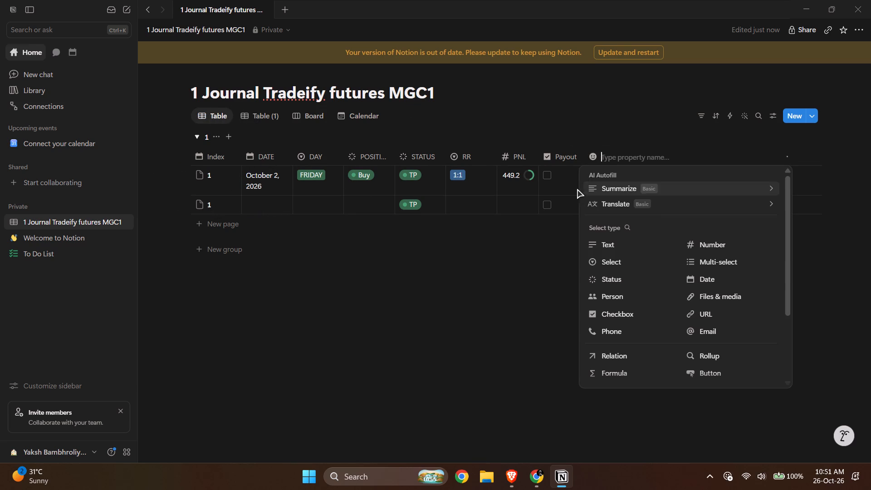
click(735, 245)
click(615, 152)
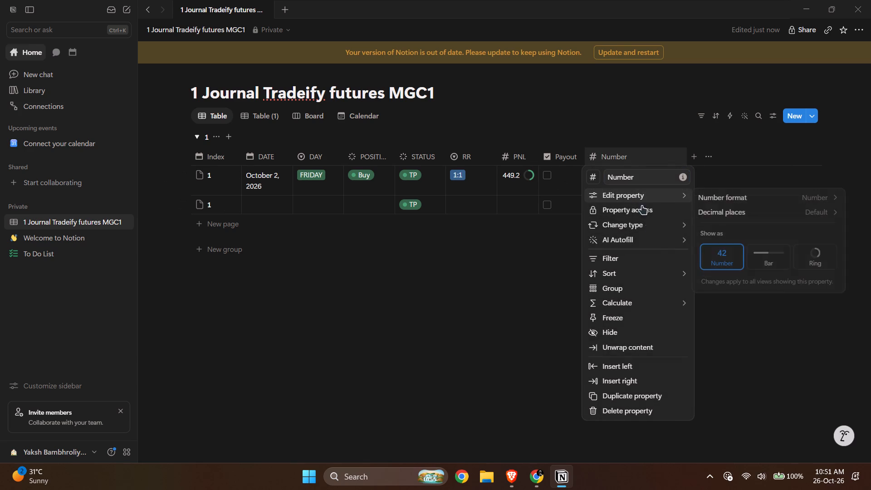
double_click(640, 178)
text(Trade)
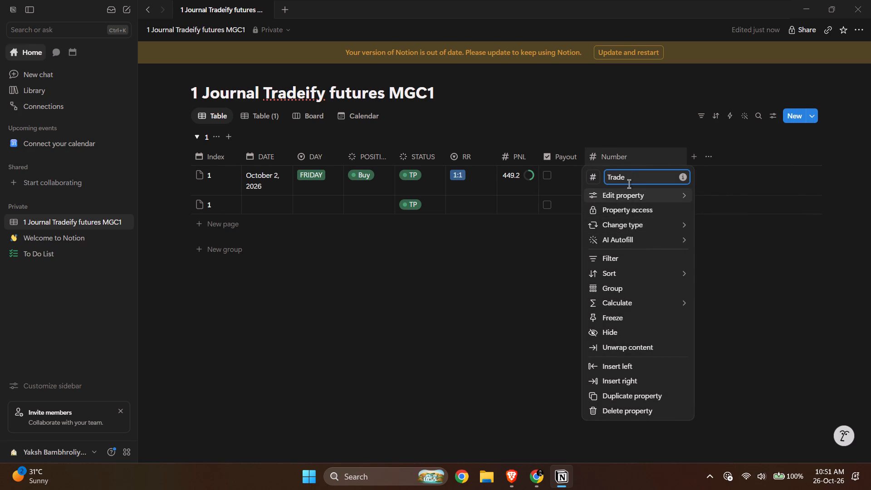
key(BackSpace)
text(ing)
key(space)
text(Index)
key(Return)
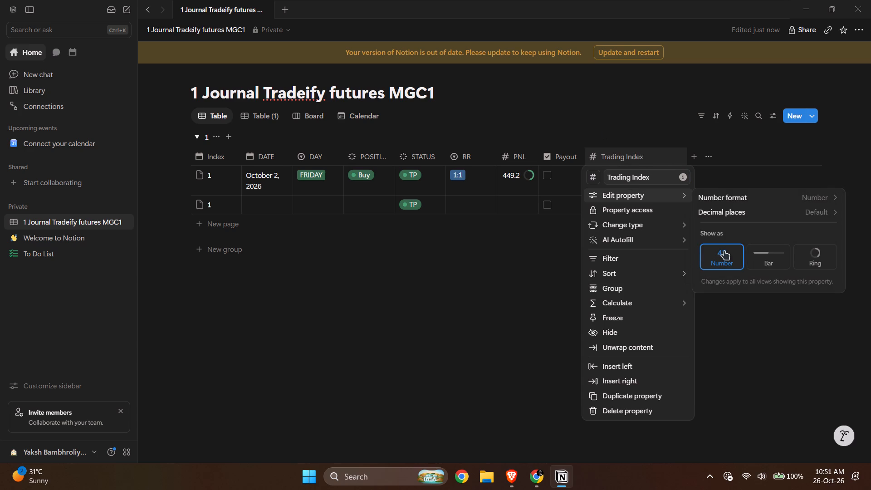
click(724, 251)
click(760, 338)
Place the Trading Index column between Index and DATE and narrow it to fit its heading.
drag(627, 156, 281, 148)
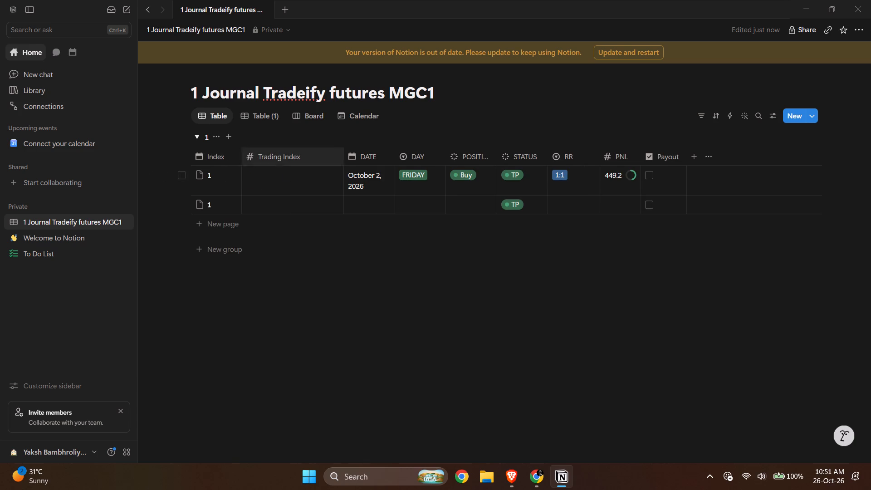
drag(343, 159, 313, 161)
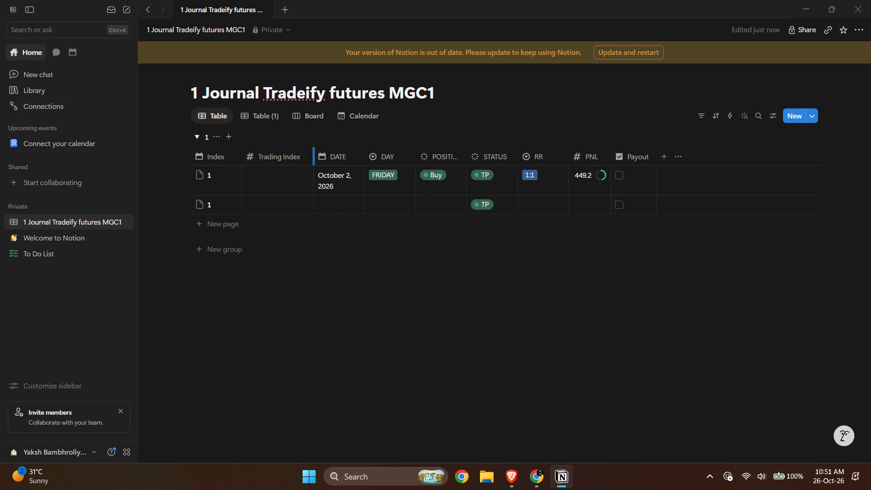
drag(313, 161, 305, 164)
Fill in Trading Index 1 for the October 2 trade and 2 for the entry below it.
click(288, 181)
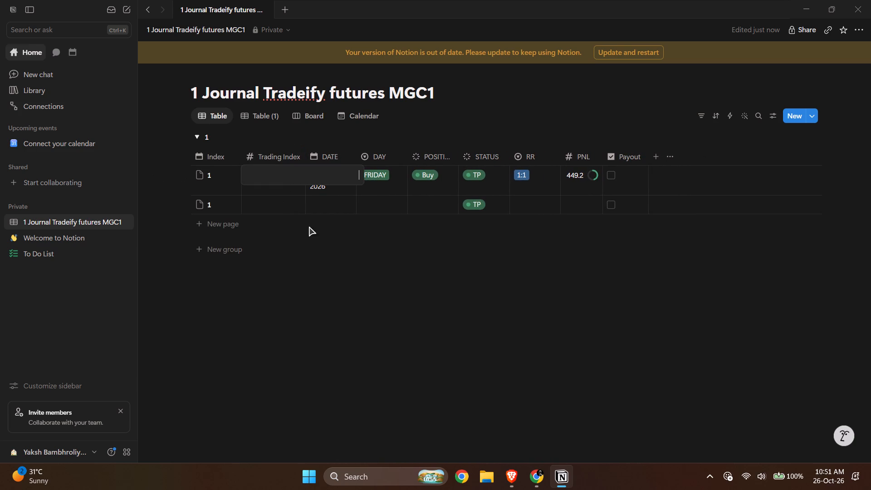
key(1)
key(Return)
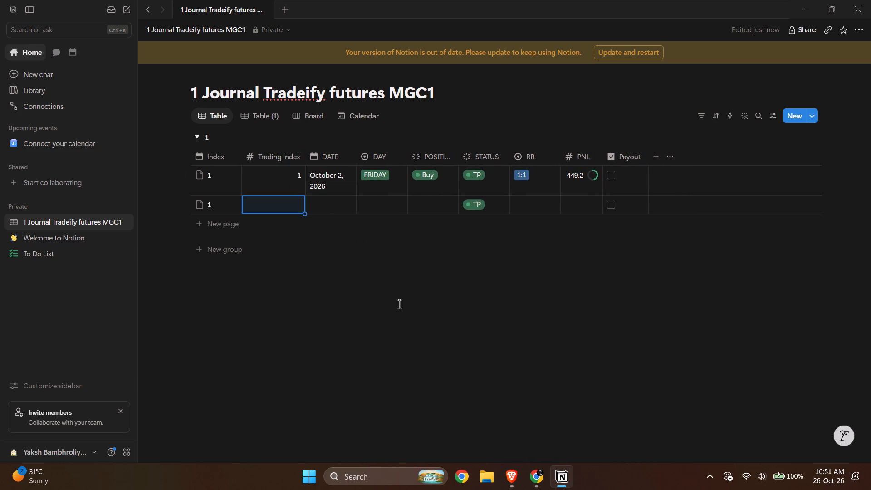
key(2)
key(Return)
click(386, 286)
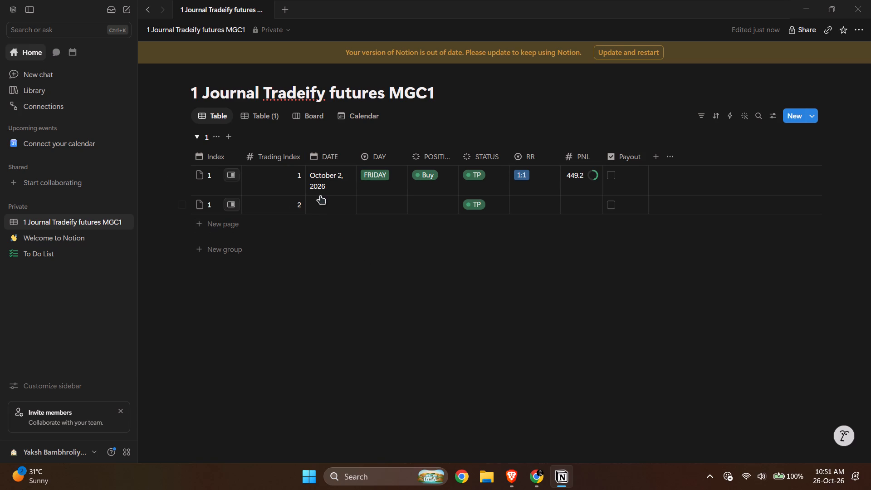
Set the second entry's DATE to October 6, 2026 and its DAY to TUESDAY, checking against the Tradeify P&L calendar.
click(337, 199)
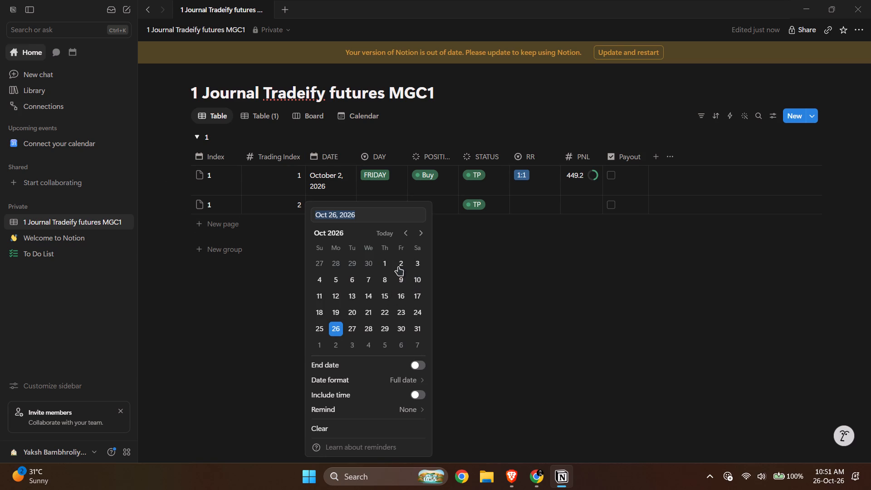
click(352, 281)
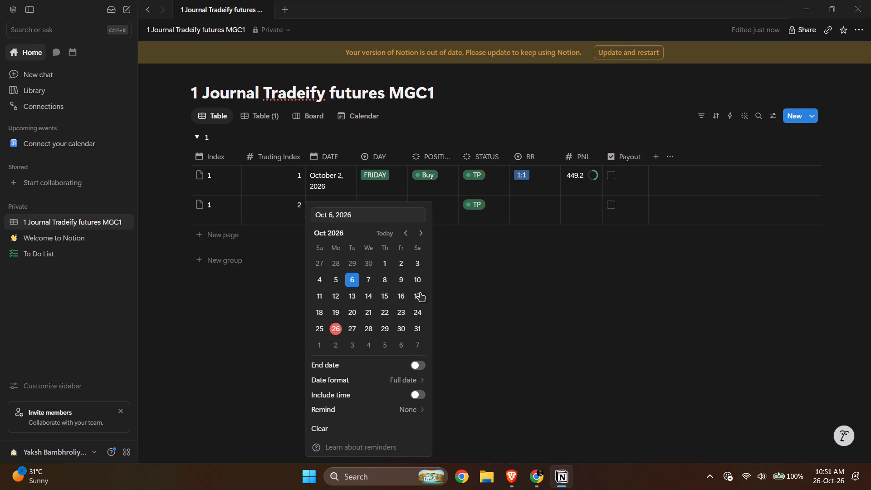
click(478, 285)
key(alt+Tab)
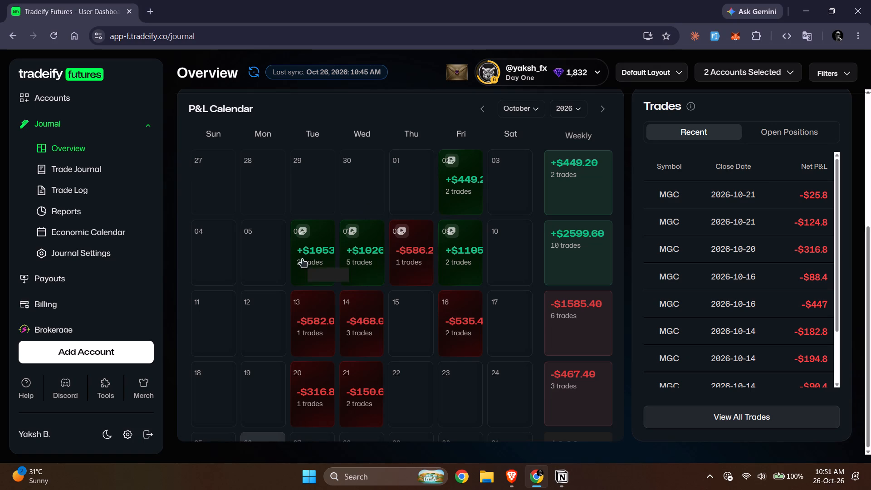
key(alt+Tab)
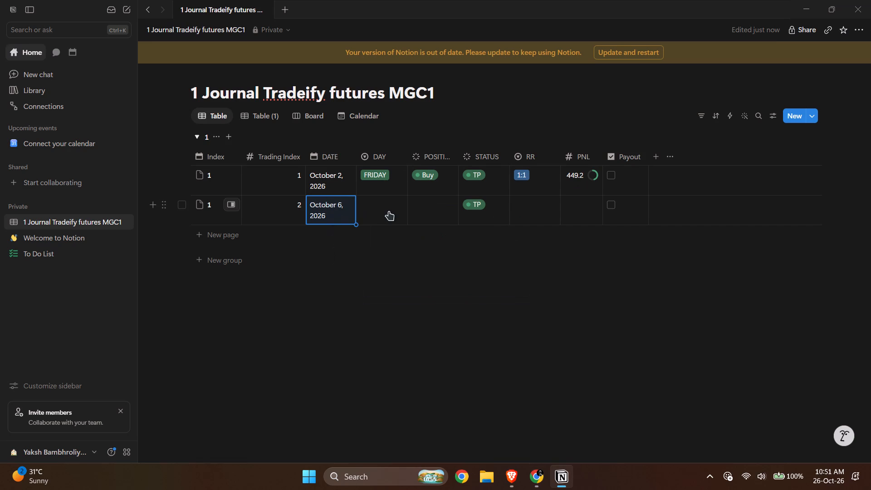
click(382, 212)
click(414, 236)
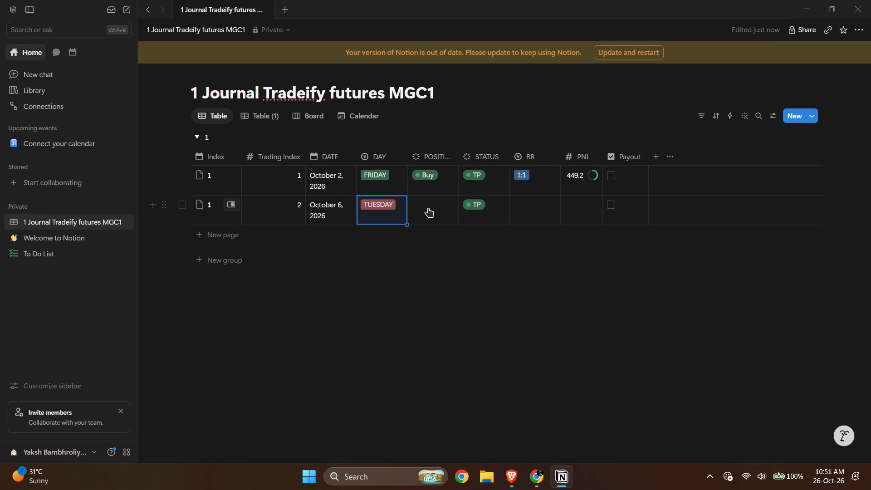
Check the side of the October 6 trades in Tradeify and set that journal entry's position to Sell.
click(428, 208)
key(alt+Tab)
click(314, 260)
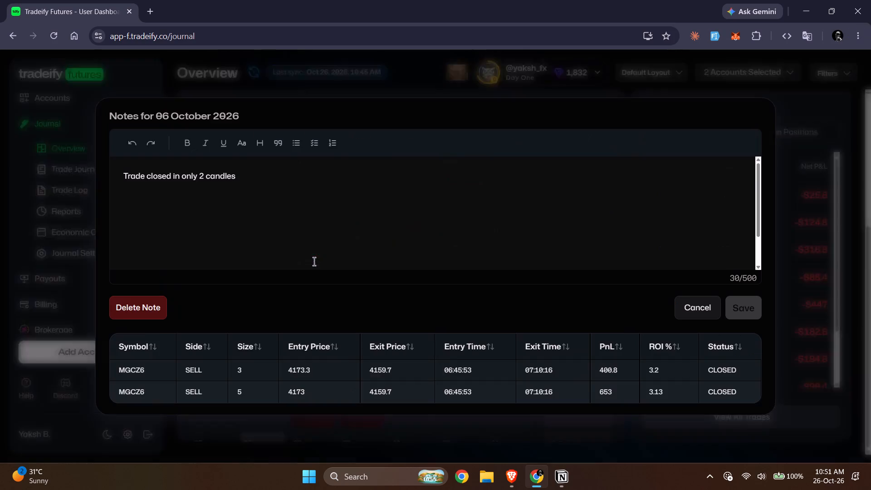
click(219, 434)
key(alt+Tab)
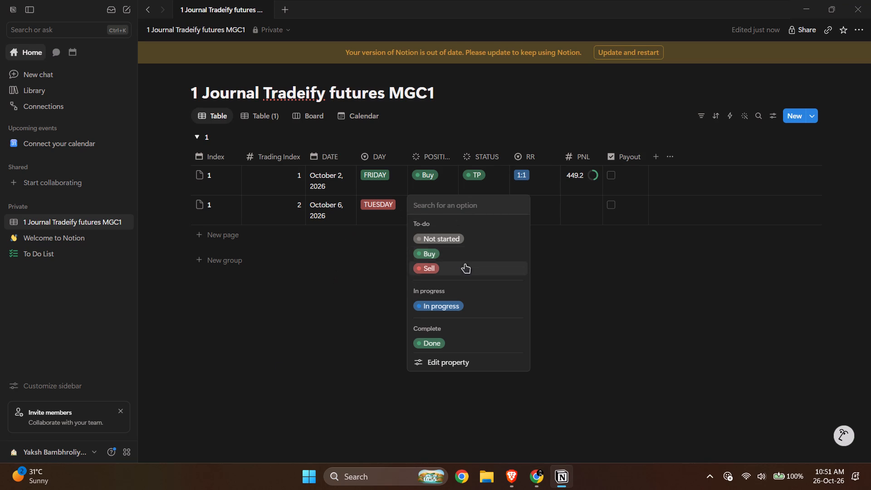
click(462, 269)
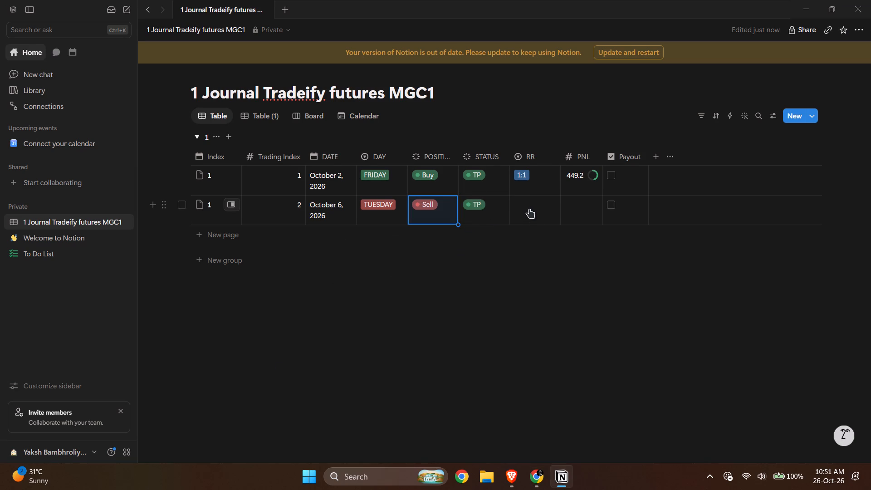
Set the October 6 entry's RR to 1:2 and its PNL to 1053.
click(529, 209)
click(562, 237)
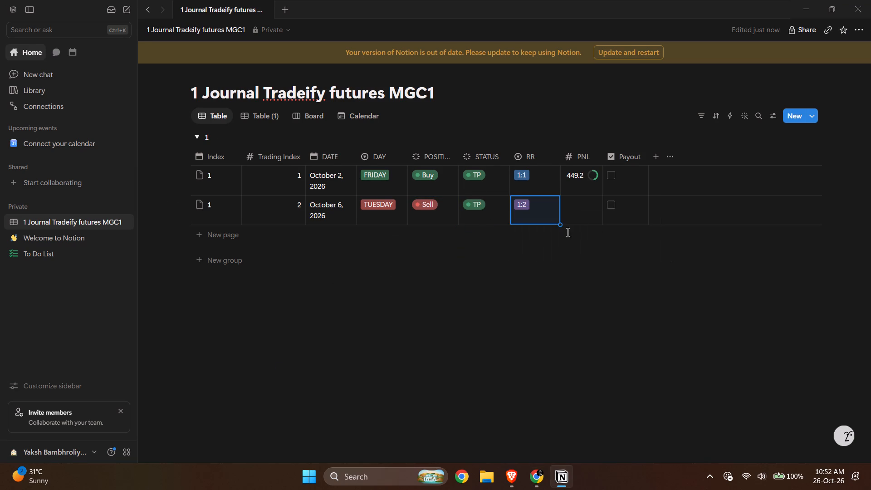
click(580, 208)
text(1053)
key(Return)
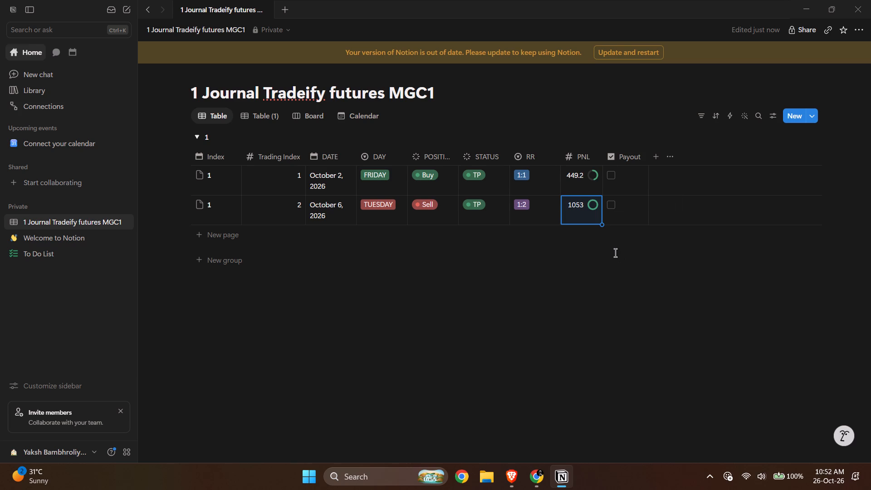
click(616, 252)
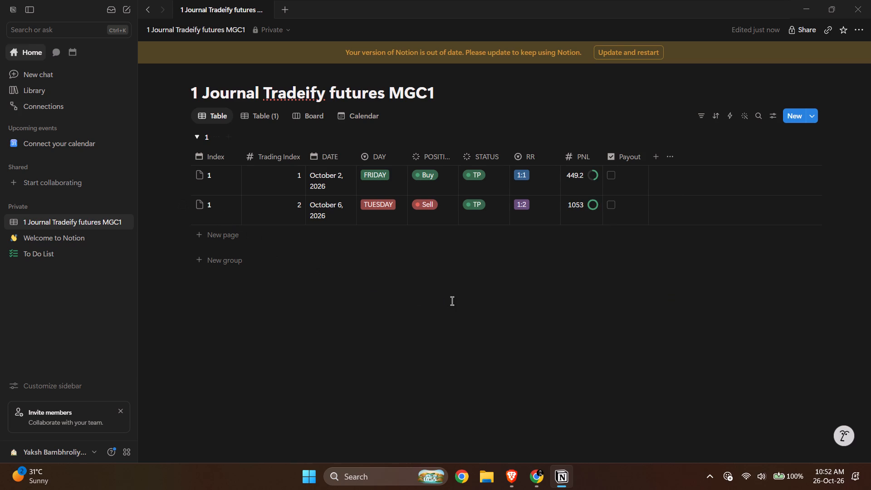
Add a Checkbox property to the end of the table and name it Eval Pass.
click(655, 159)
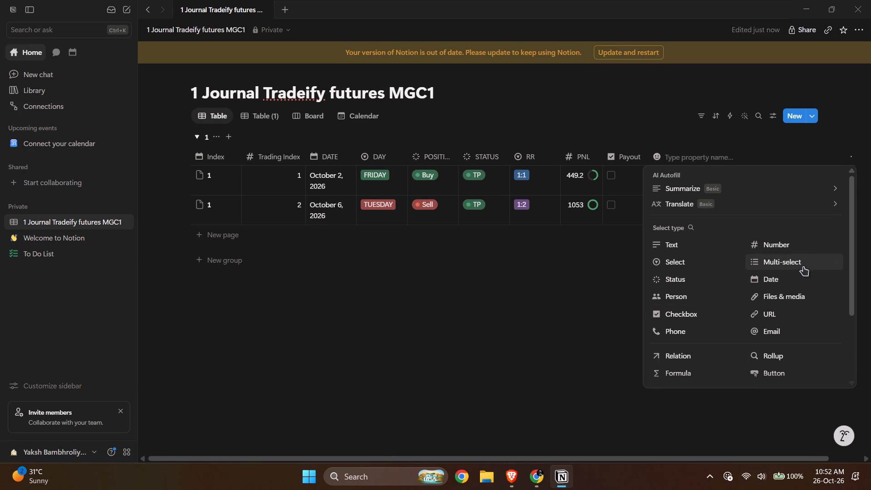
click(690, 314)
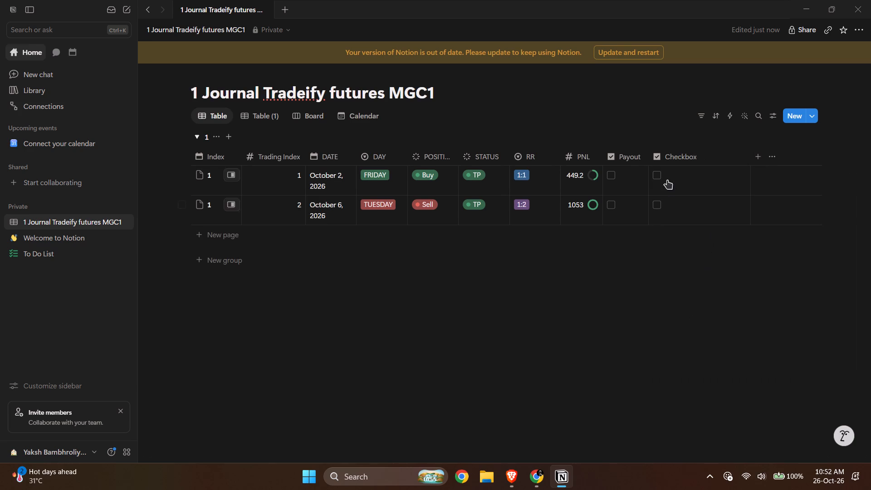
click(672, 157)
double_click(704, 178)
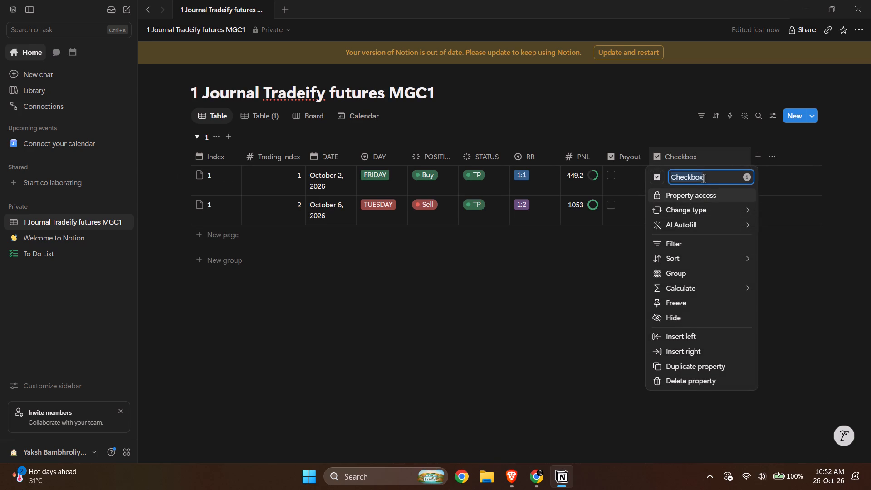
text(Eval)
key(space)
text(Pass)
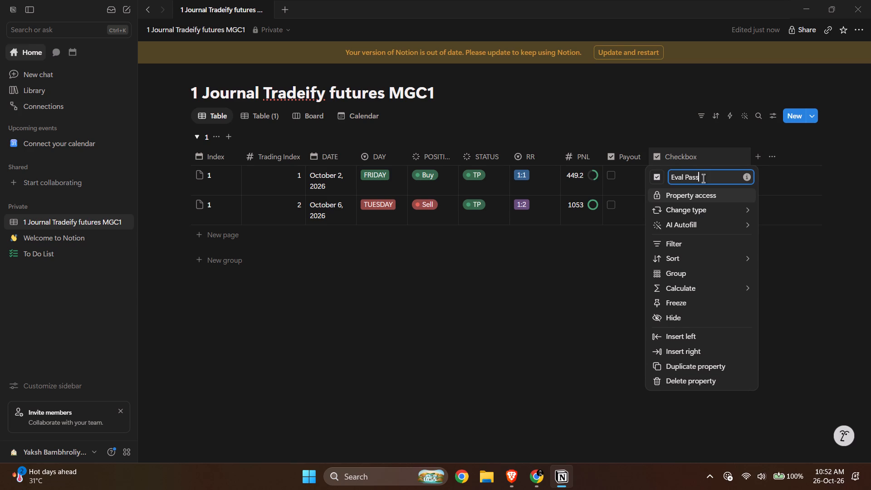
click(807, 309)
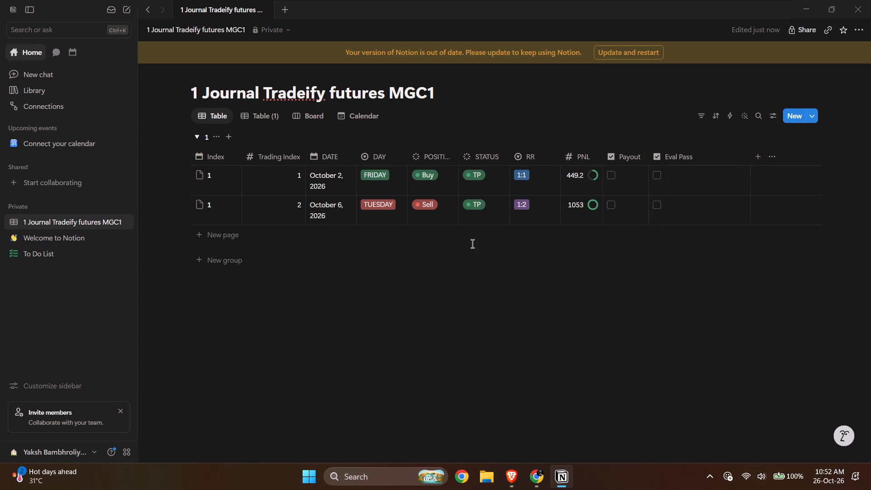
Place the Eval Pass column between PNL and Payout and narrow it to fit its heading.
drag(701, 160, 648, 160)
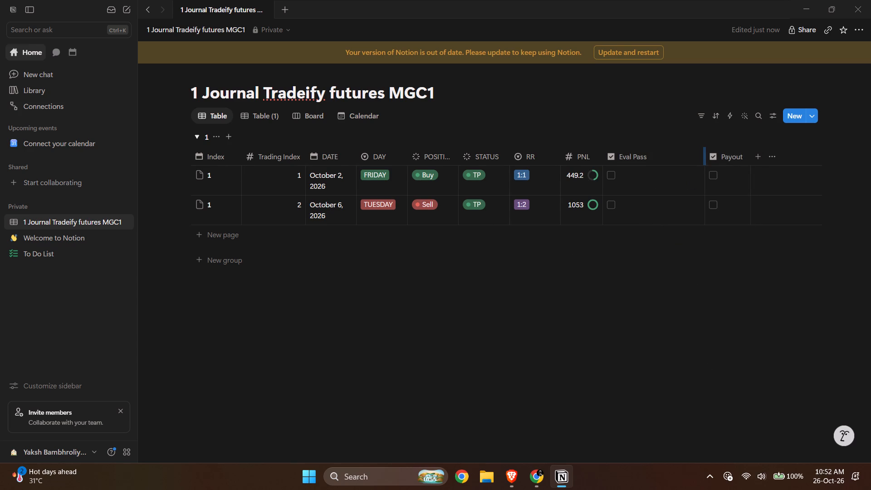
drag(703, 154, 651, 168)
click(636, 304)
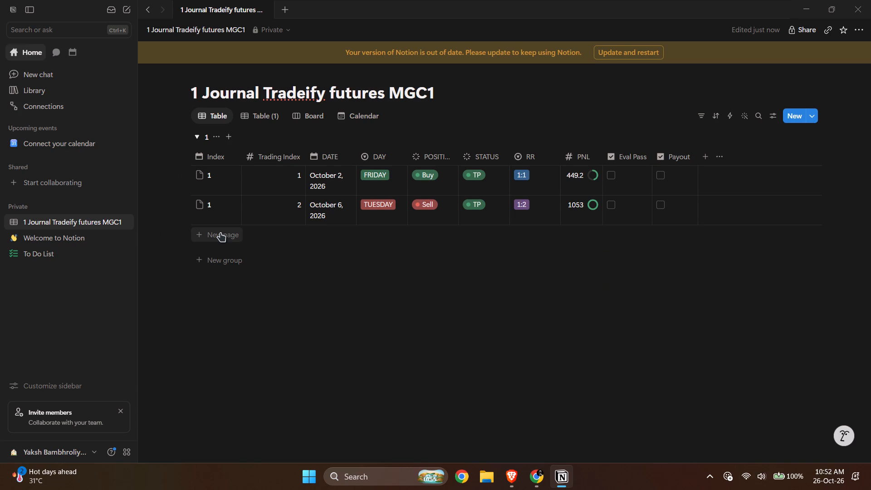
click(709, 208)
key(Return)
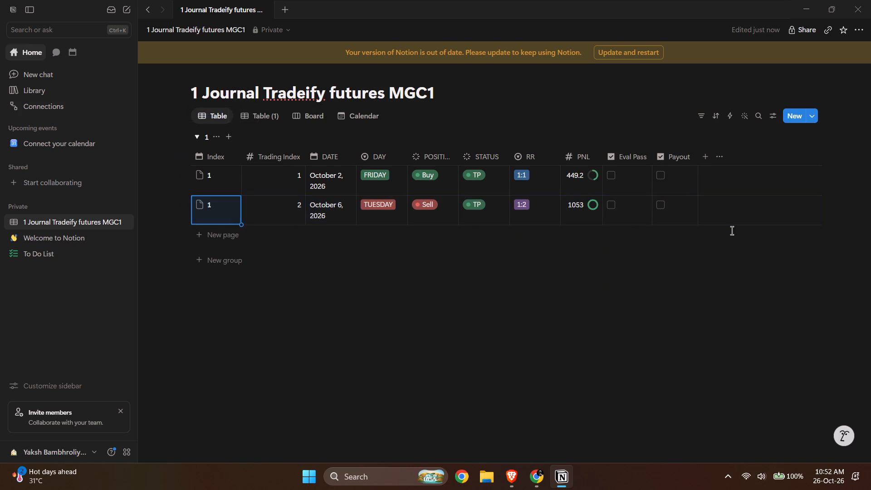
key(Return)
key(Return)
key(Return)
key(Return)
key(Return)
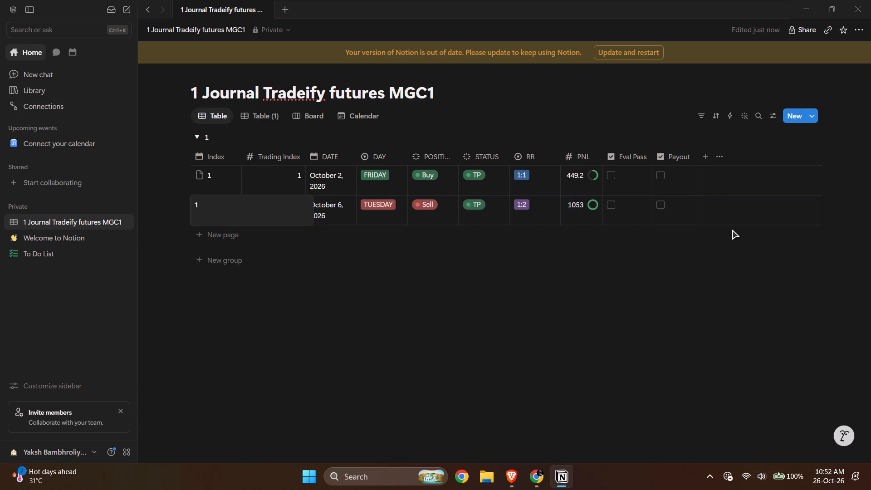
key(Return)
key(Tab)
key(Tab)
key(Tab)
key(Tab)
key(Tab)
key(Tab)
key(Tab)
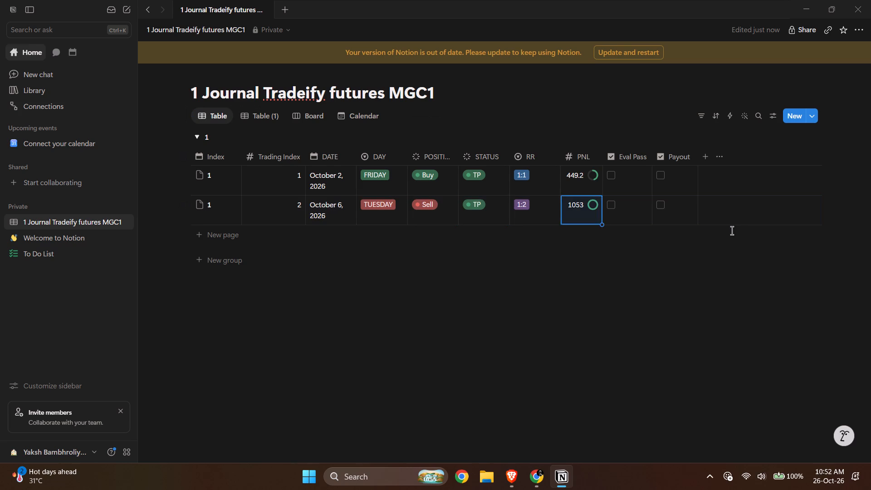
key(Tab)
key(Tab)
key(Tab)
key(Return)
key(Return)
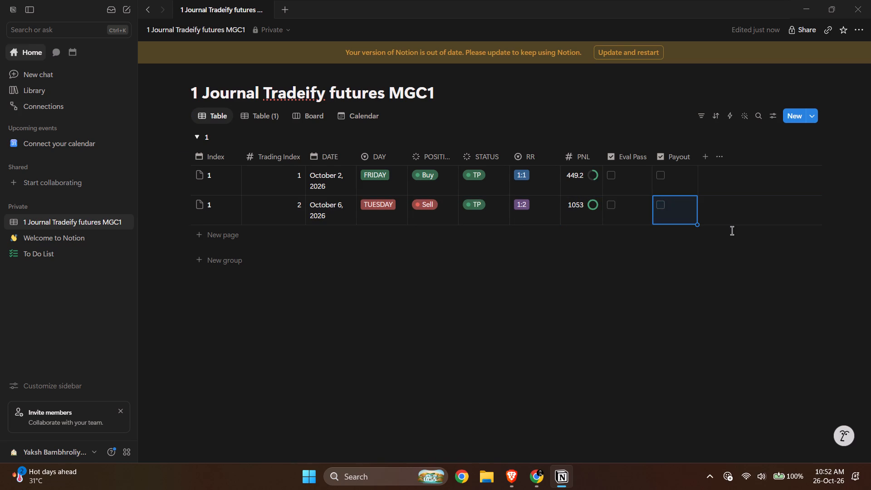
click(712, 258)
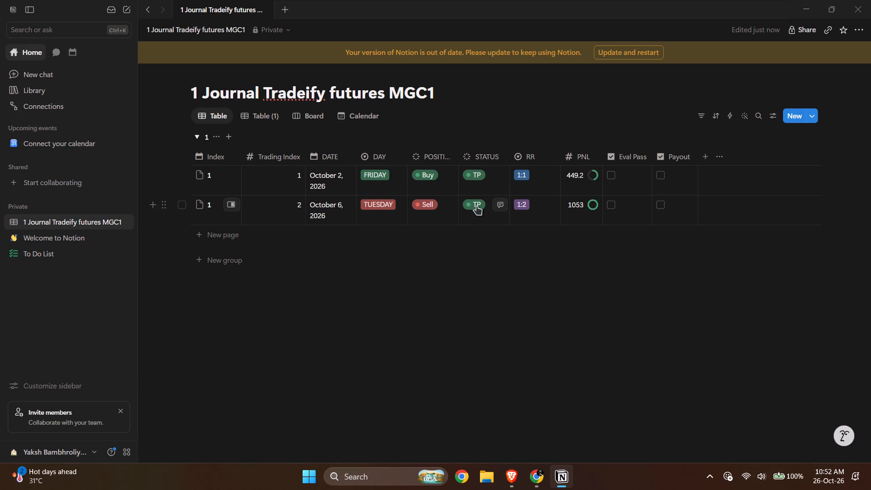
Add a new entry to the Index 1 group and set its Trading Index to 3.
click(232, 234)
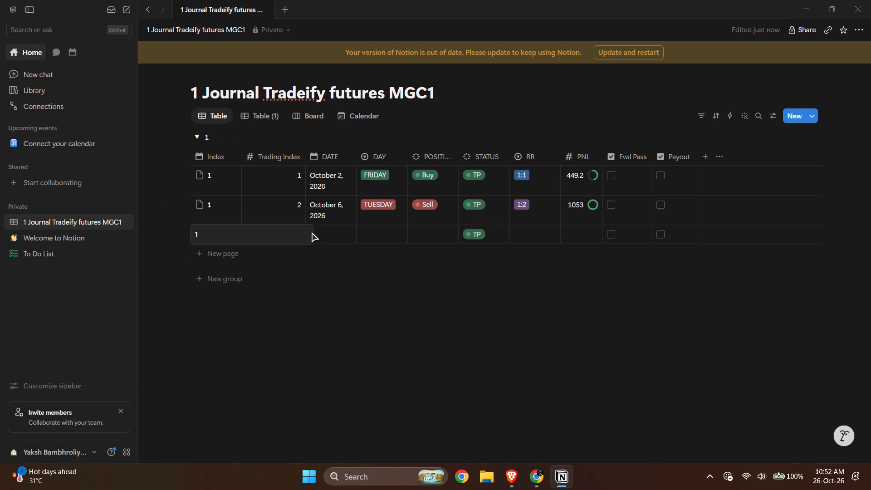
key(Tab)
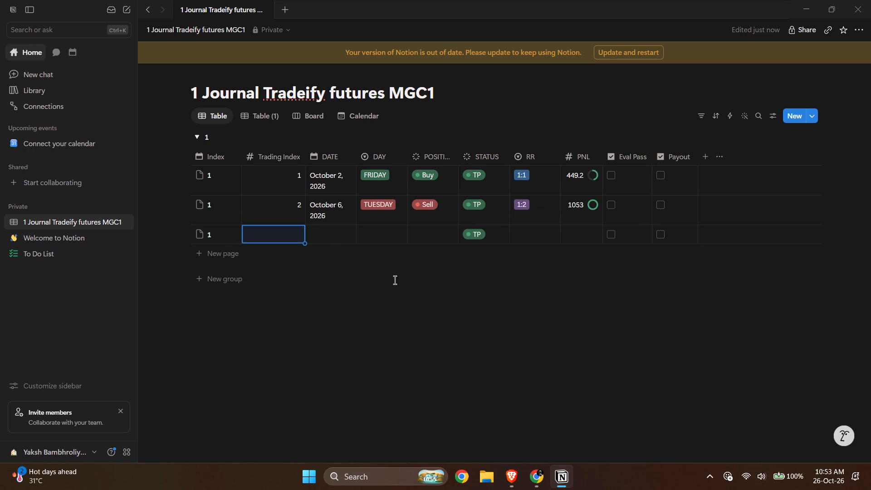
key(3)
key(Tab)
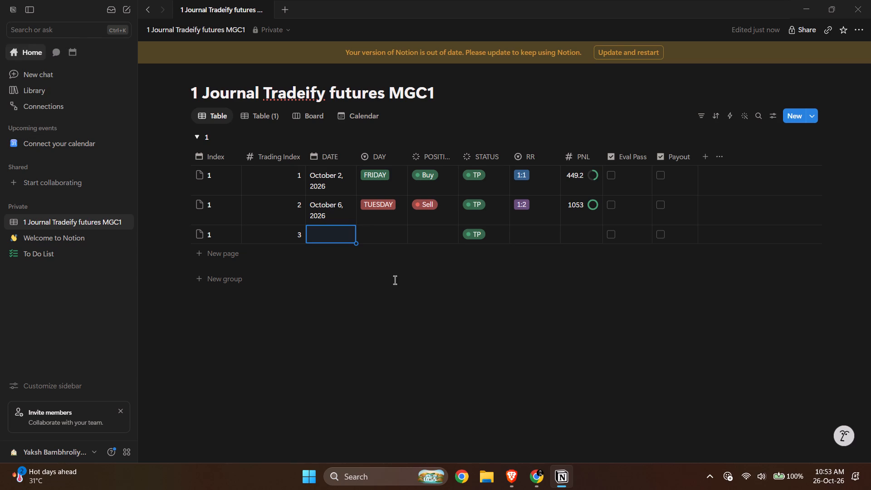
Set the third entry's DATE to October 7, 2026 and its DAY to WEDNESDAY.
key(space)
click(333, 231)
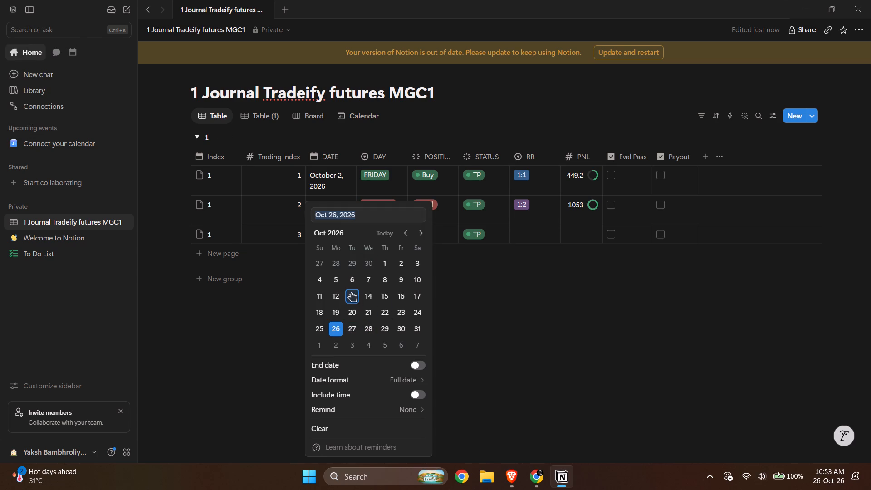
click(366, 283)
click(481, 304)
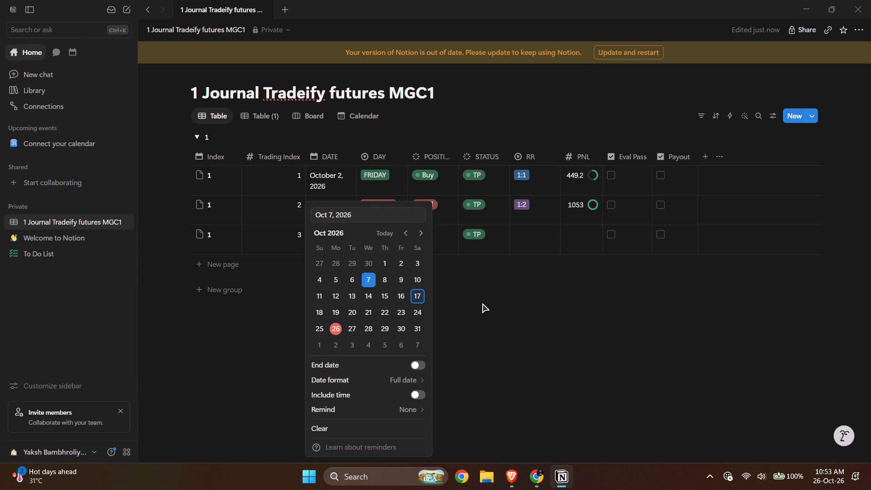
click(391, 252)
click(407, 284)
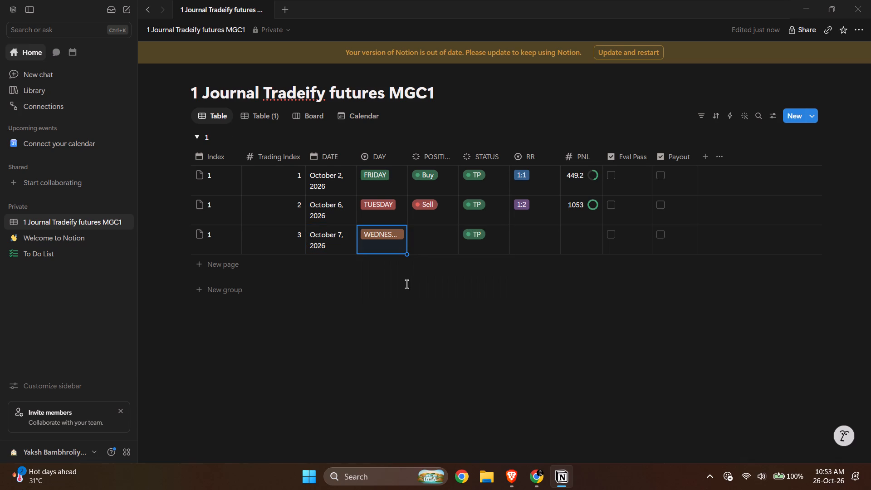
Check the side of the October 7 trades in Tradeify's P&L Calendar and set the third journal entry's POSITION to Sell in Notion.
click(428, 237)
key(alt+Tab)
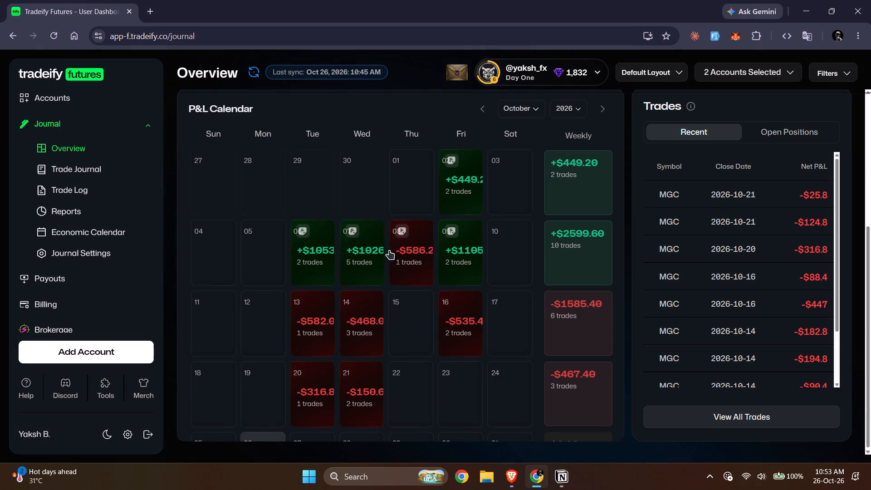
click(364, 249)
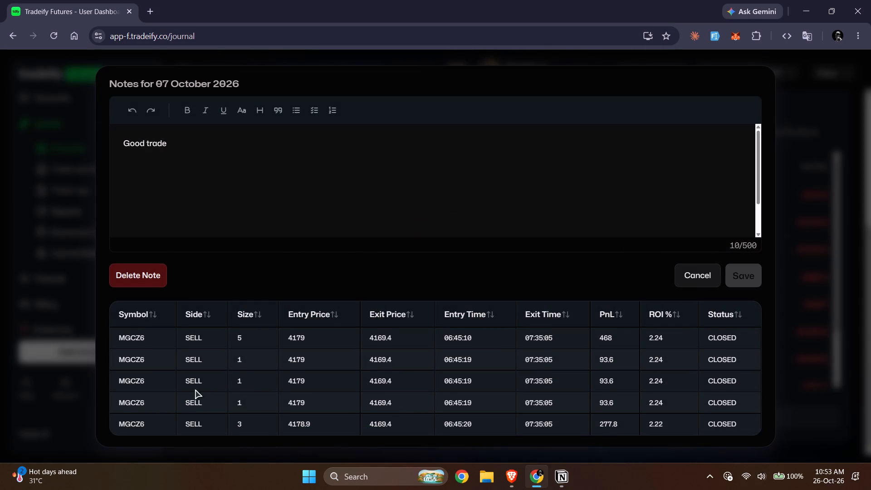
click(800, 304)
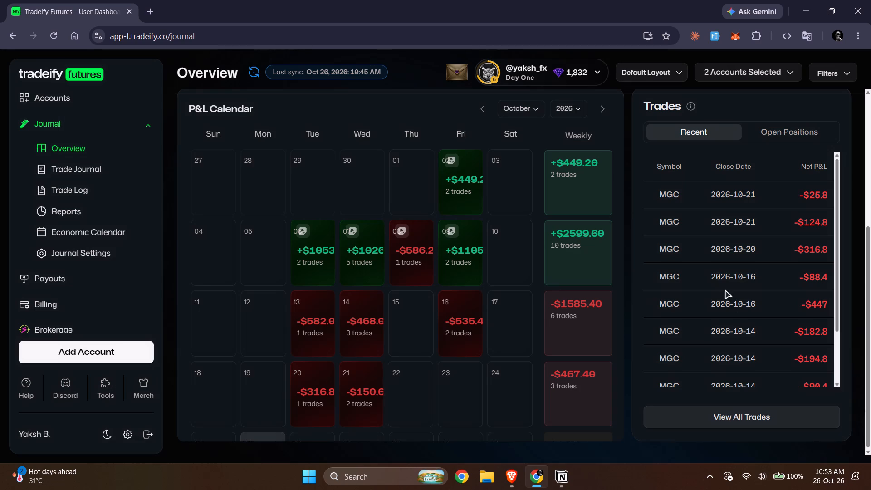
key(alt+Tab)
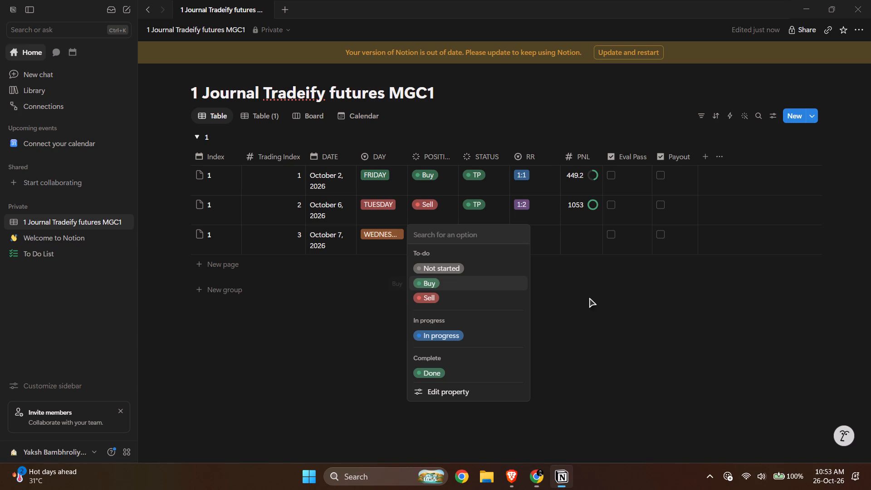
click(444, 296)
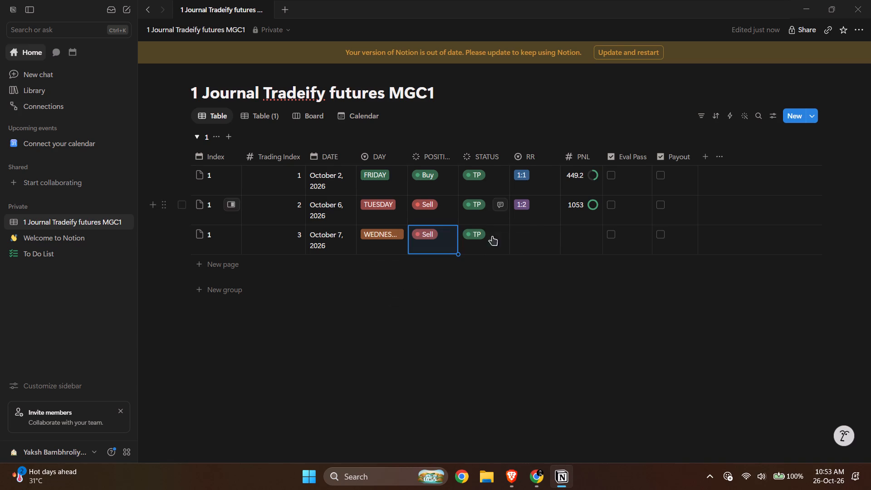
Set the third entry's RR to 1:2 and its PNL to 1026.
click(528, 240)
click(560, 270)
click(584, 238)
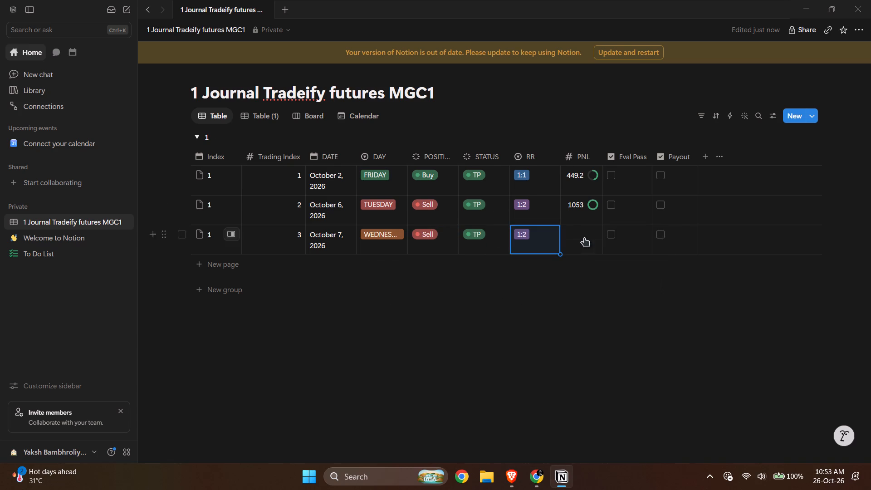
text(1026)
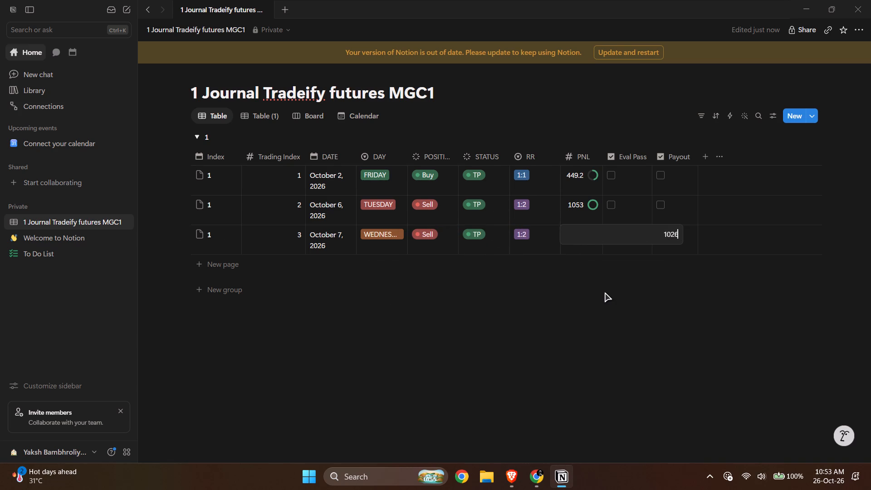
key(Return)
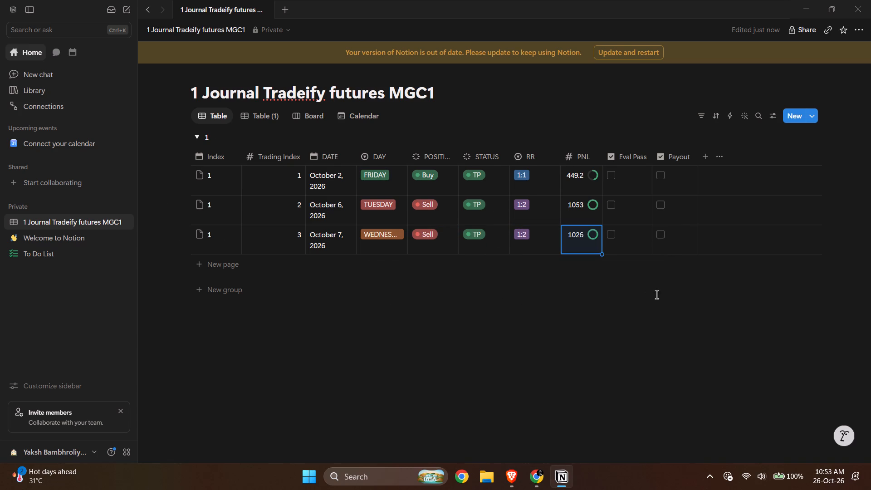
click(657, 294)
Add a new entry to the Index 1 group and set its Trading Index to 4.
click(215, 264)
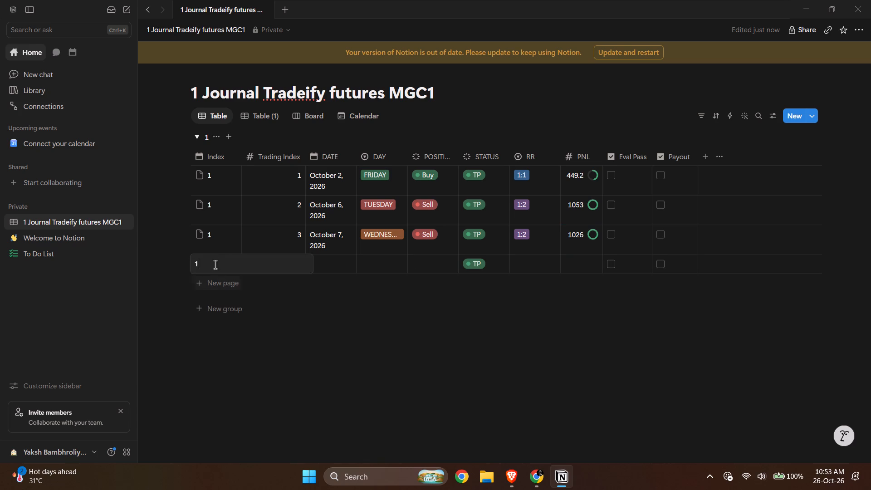
key(Tab)
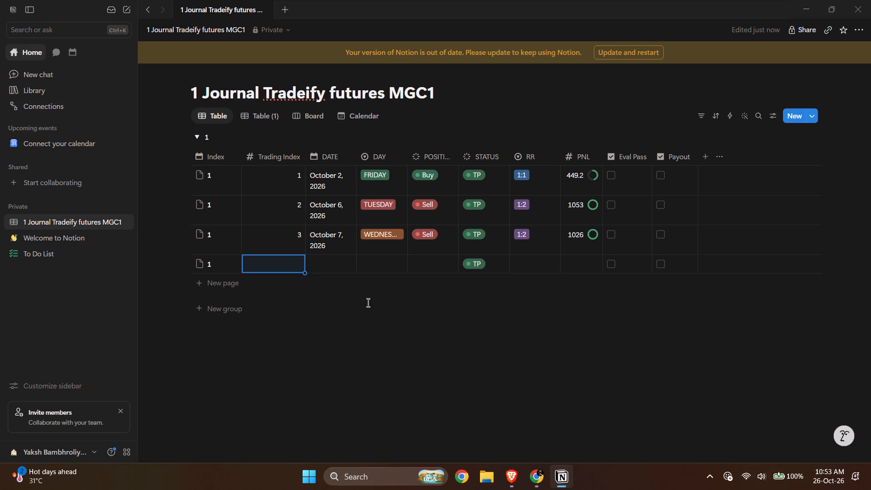
key(4)
key(Return)
Set the fourth entry's DATE to October 8, 2026 and its DAY to a new option named THRUSDAY.
key(Tab)
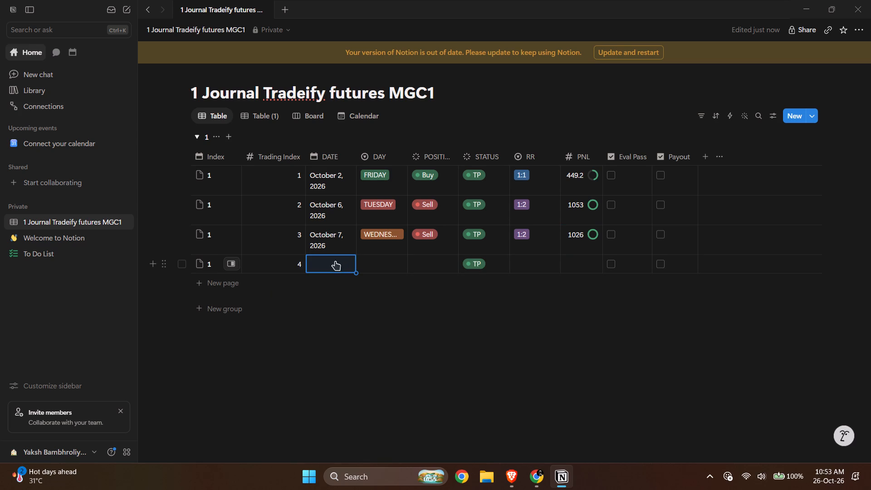
click(329, 264)
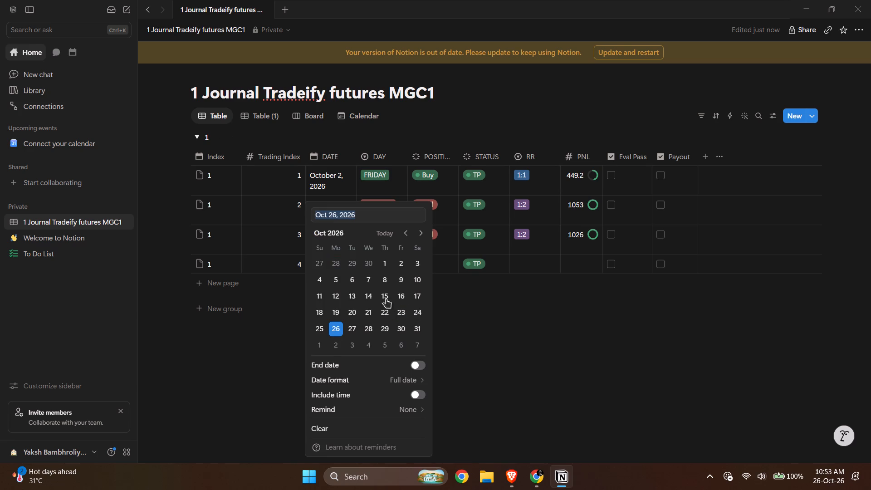
click(386, 284)
click(508, 335)
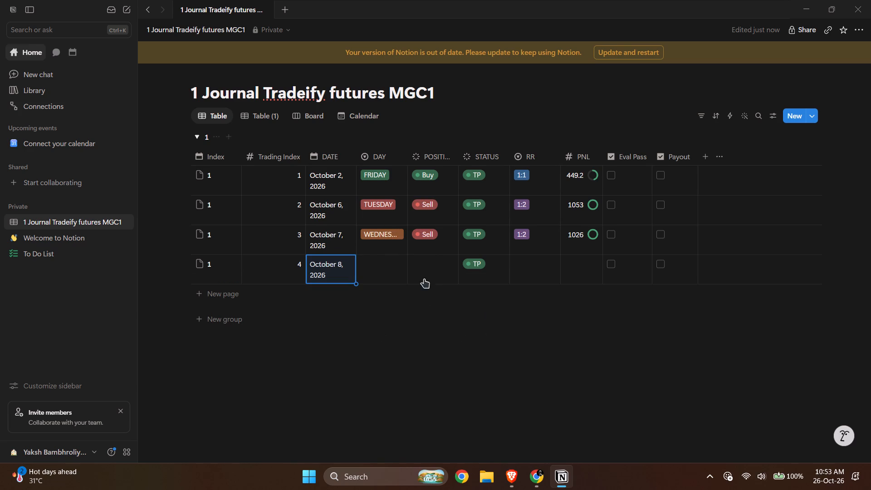
click(380, 270)
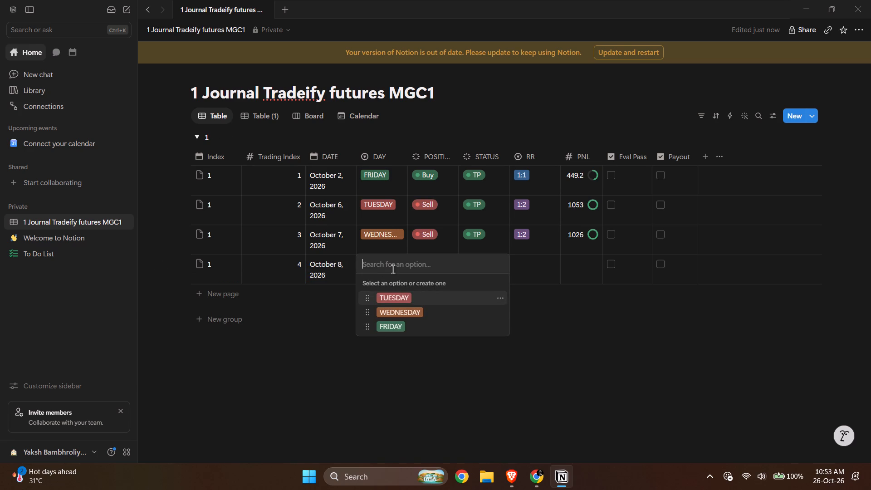
key(shift+t)
key(BackSpace)
text(THRUS)
text(DA)
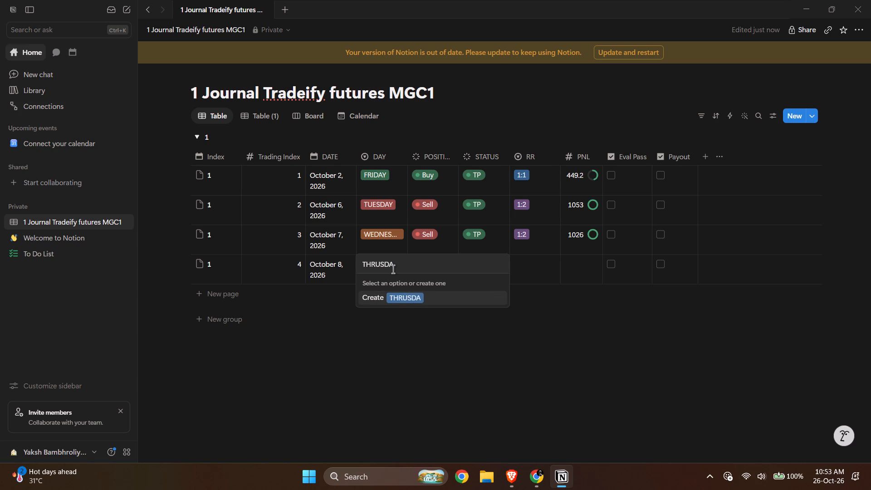
key(shift+y)
key(Return)
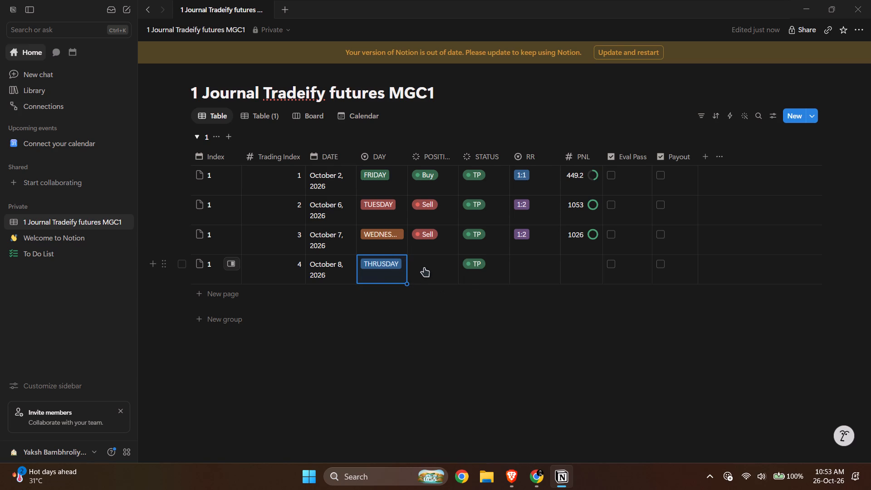
Look up the spelling of Thursday in a new Chrome tab, close that tab and return to the Notion journal.
click(538, 485)
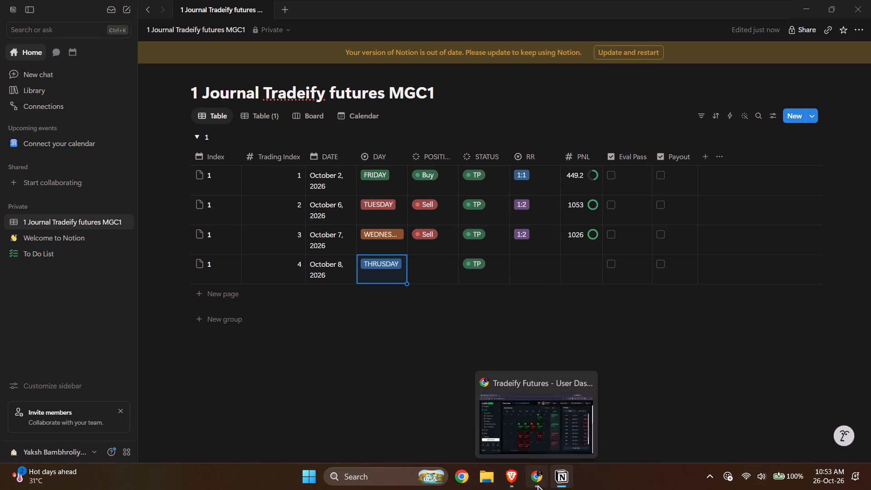
click(142, 15)
click(148, 14)
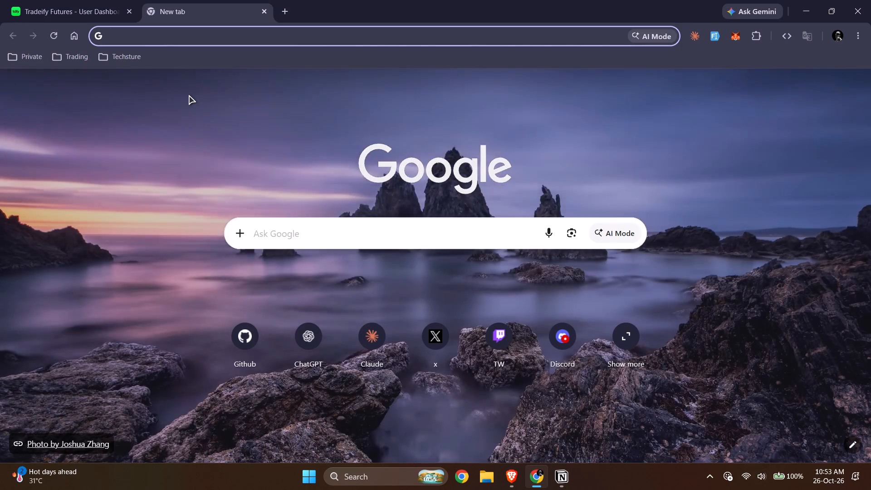
text(thrus)
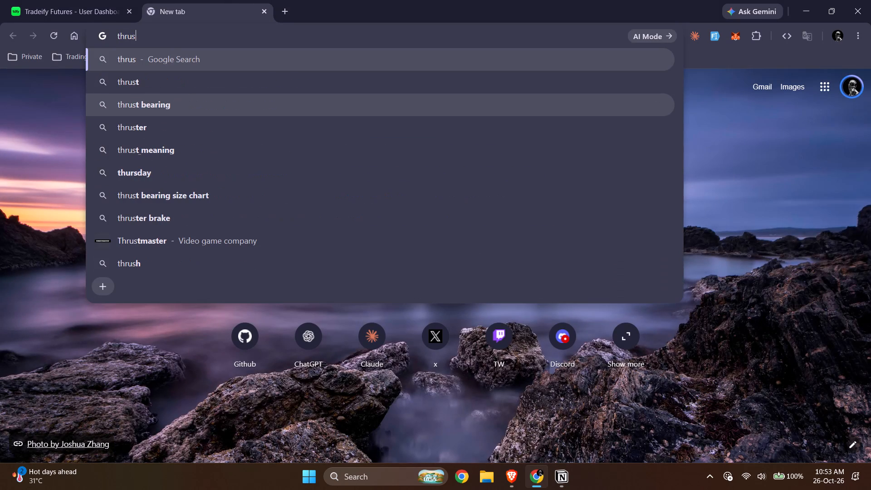
key(BackSpace)
key(BackSpace)
key(BackSpace)
text(urs)
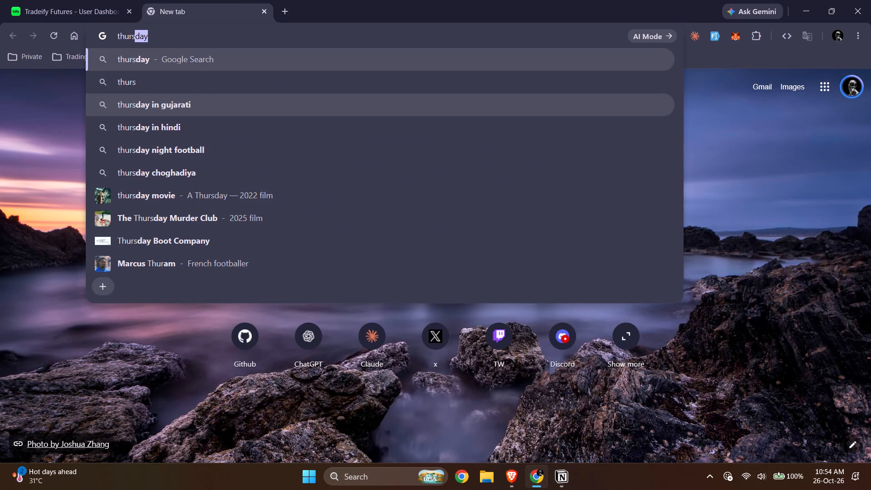
key(BackSpace)
key(BackSpace)
key(BackSpace)
key(BackSpace)
key(BackSpace)
key(BackSpace)
key(BackSpace)
key(BackSpace)
key(alt+Tab)
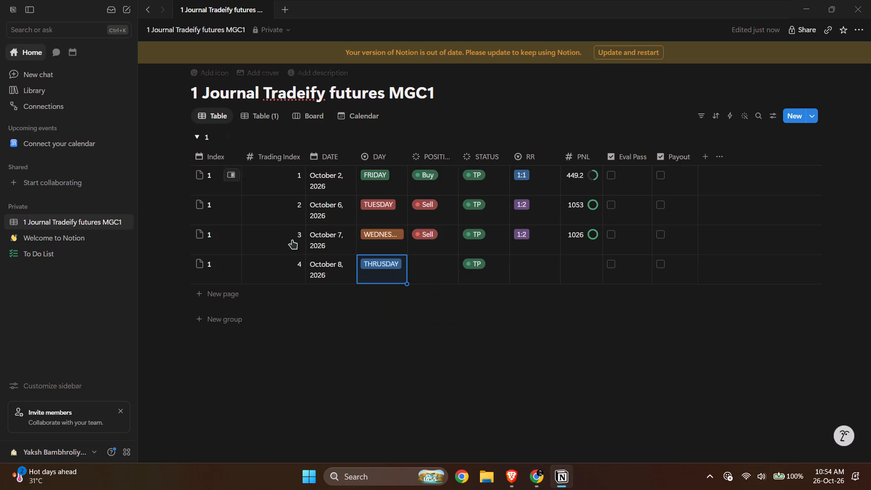
key(alt+Tab)
middle_click(184, 1)
key(alt+Tab)
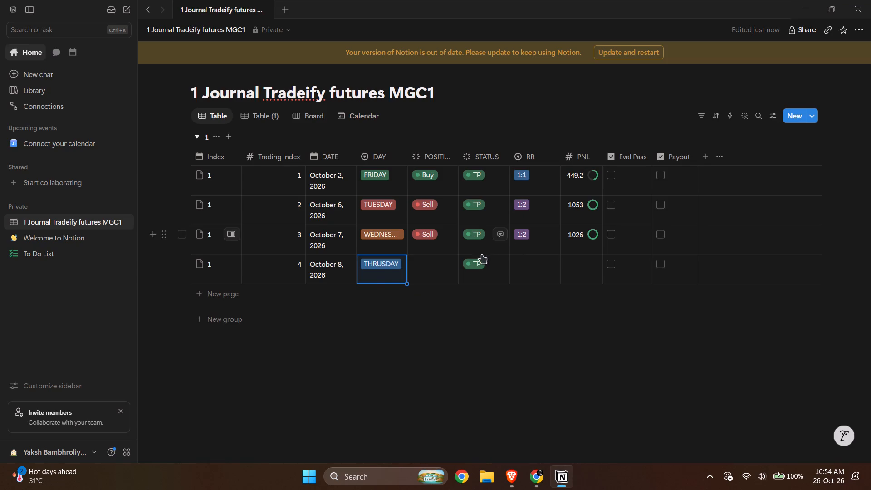
Rename the DAY option THRUSDAY as THURSDAY.
click(378, 268)
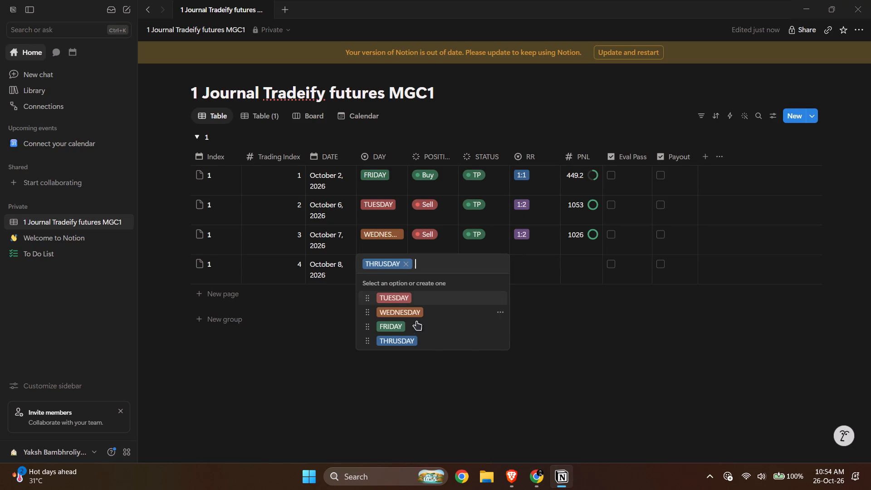
click(499, 339)
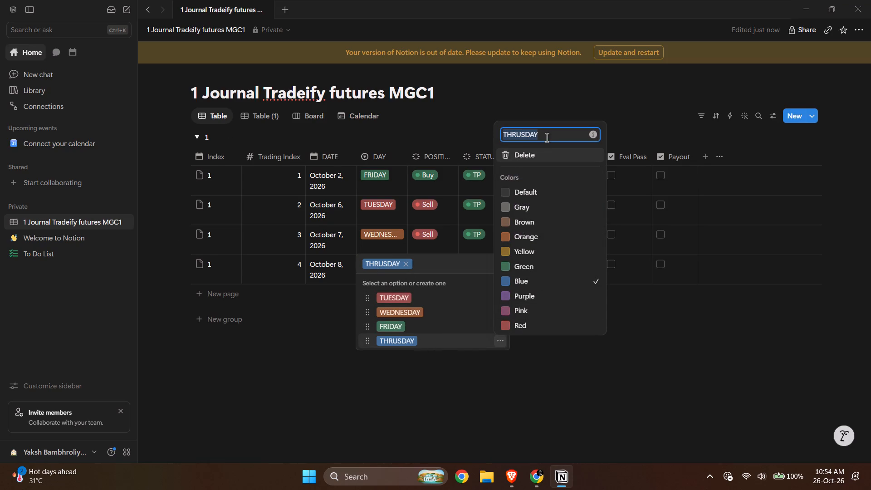
click(547, 137)
key(Left)
key(Left)
key(Left)
key(Left)
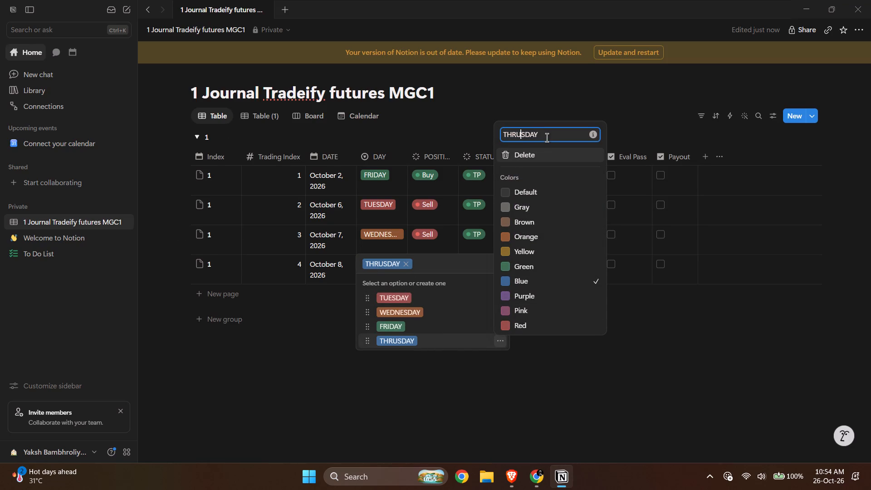
key(BackSpace)
key(BackSpace)
key(shift+u)
key(shift+r)
click(683, 402)
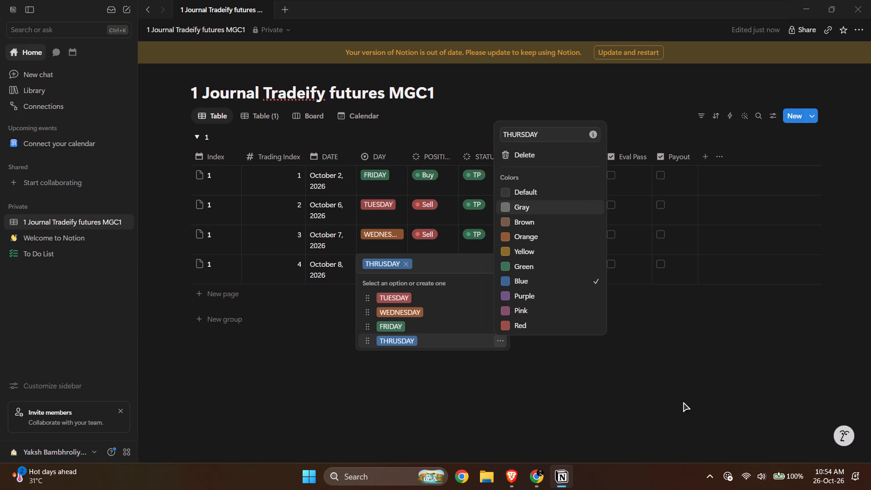
click(561, 344)
Check the October 8 trade in Tradeify, and set the fourth journal entry's POSITION to Buy and its STATUS to SL.
click(438, 261)
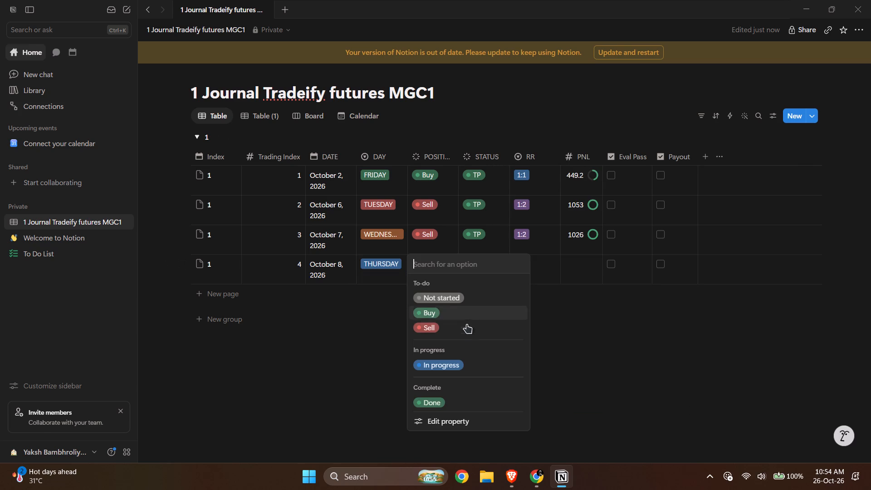
key(alt+Tab)
click(419, 260)
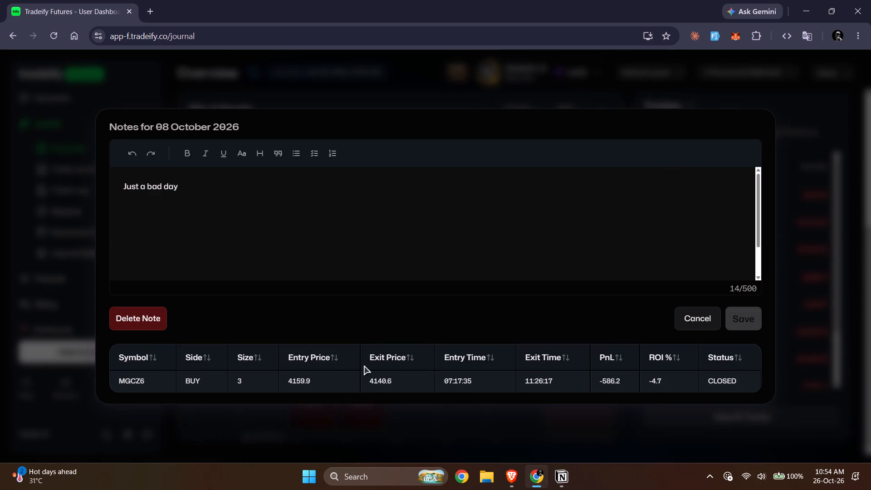
click(347, 425)
click(406, 262)
key(alt+Tab)
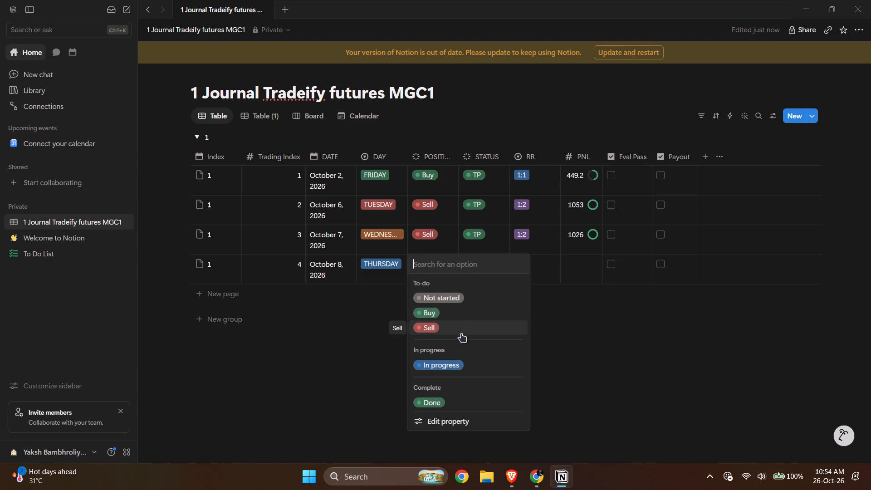
click(445, 311)
click(480, 263)
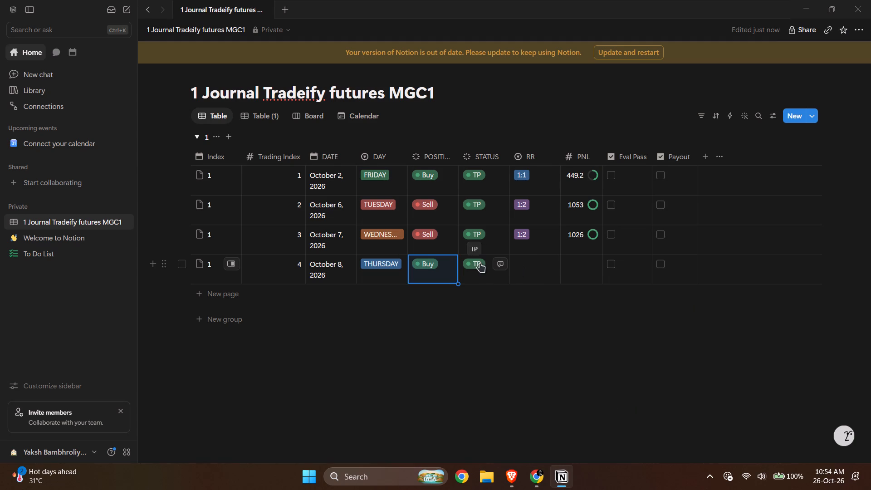
click(482, 302)
Set the fourth journal entry's RR to 1:1 and its PNL to 586.2.
click(534, 266)
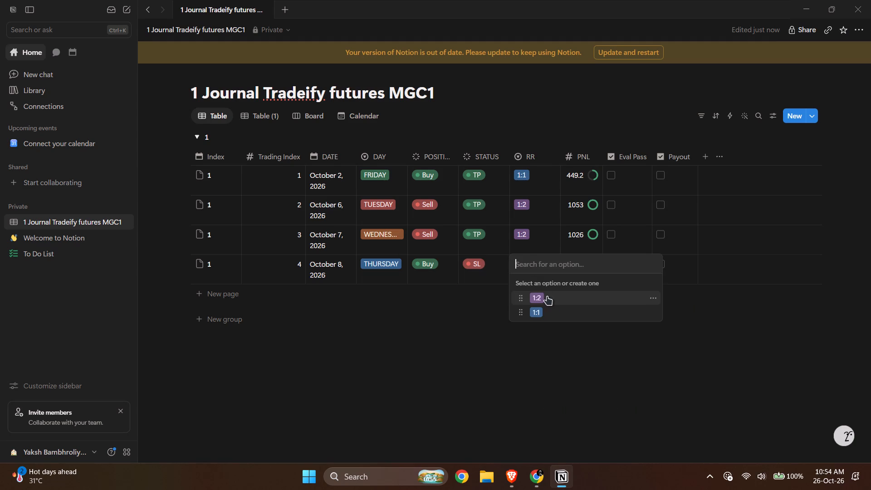
click(551, 307)
click(578, 257)
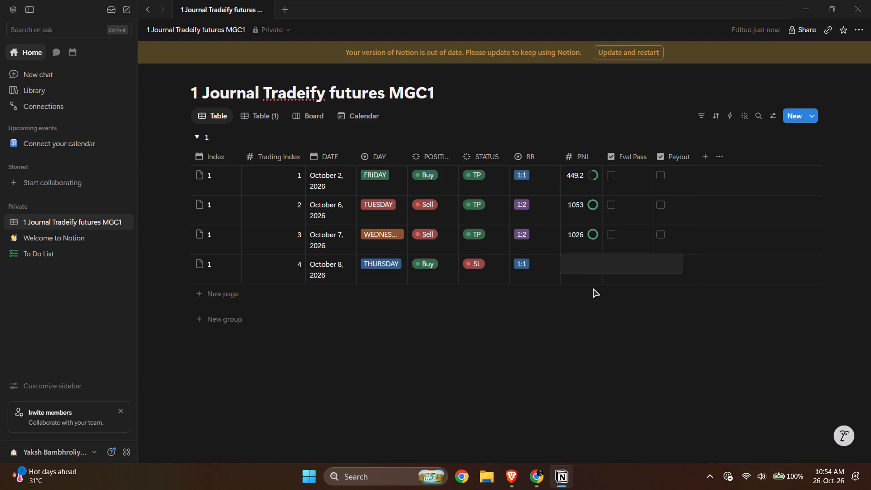
text(586.2)
click(576, 356)
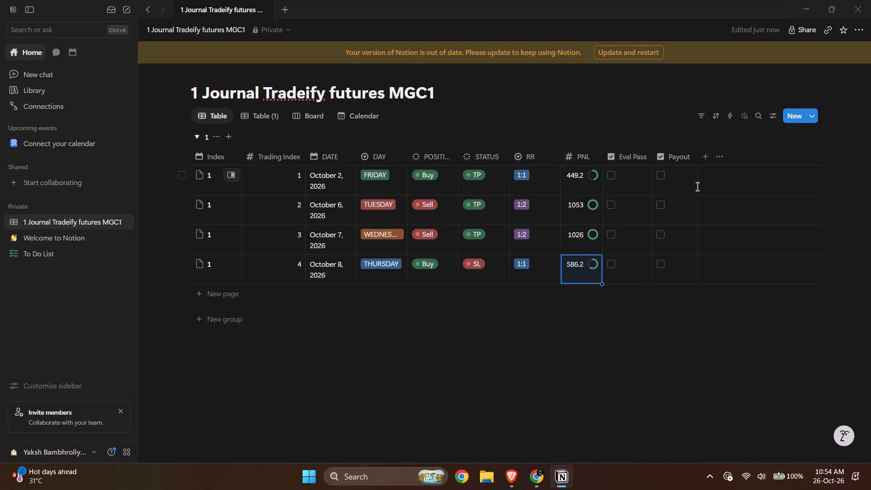
Change the fourth journal entry's PNL to the negative value -586.2.
click(583, 269)
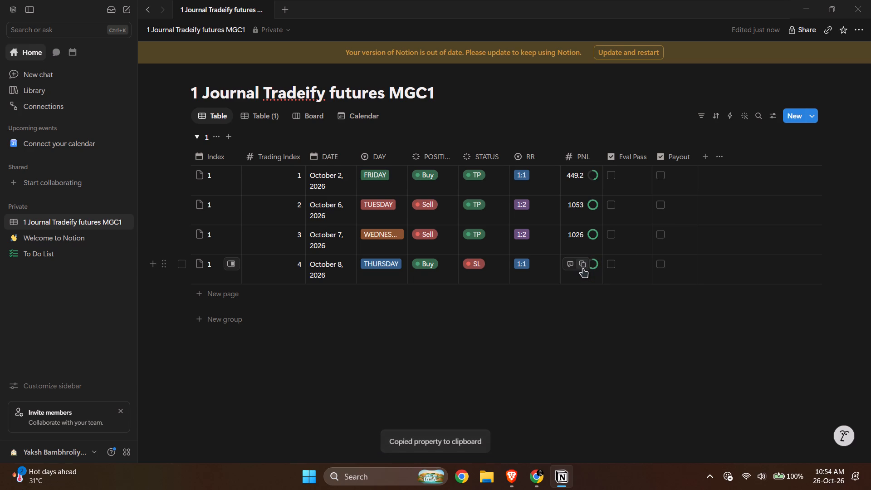
click(578, 283)
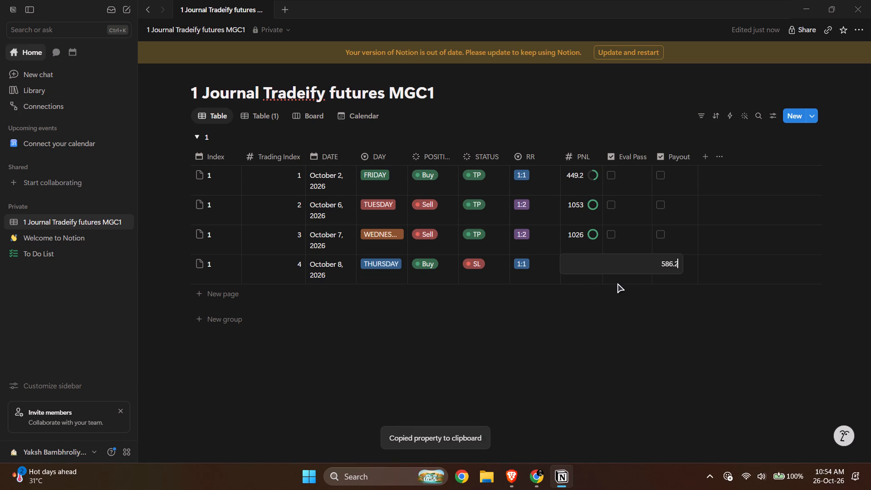
key(ctrl+Left)
key(minus)
key(Return)
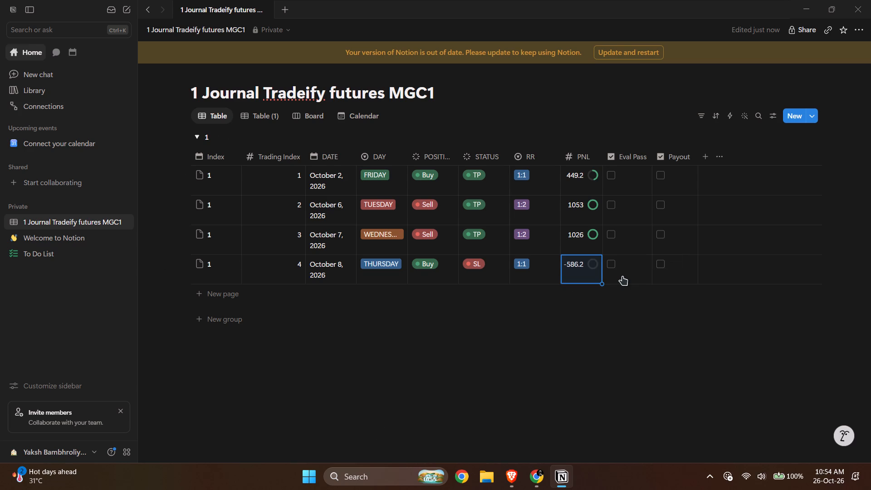
click(635, 339)
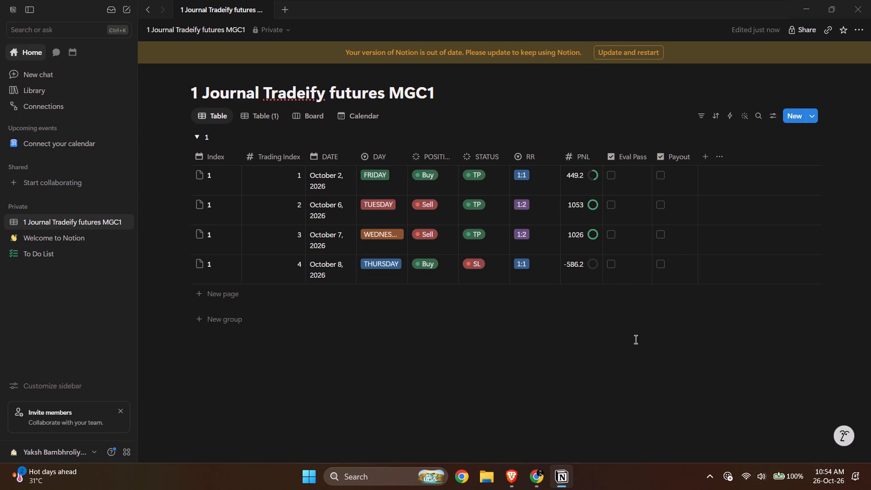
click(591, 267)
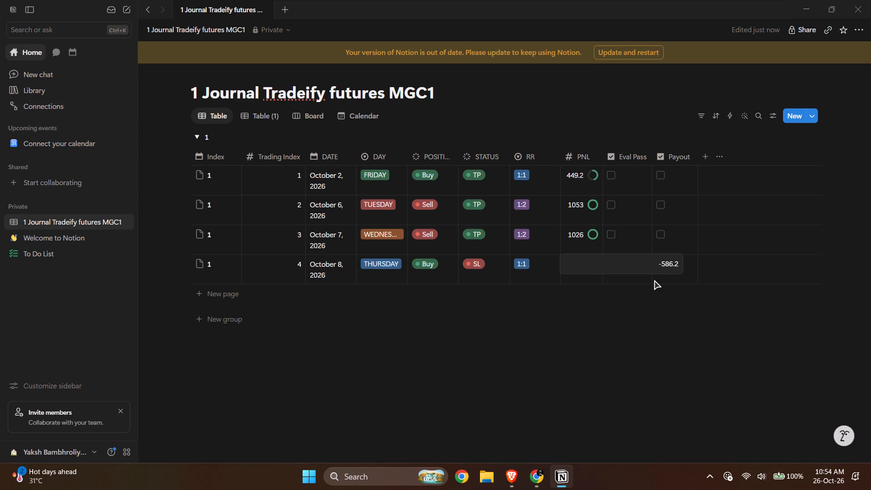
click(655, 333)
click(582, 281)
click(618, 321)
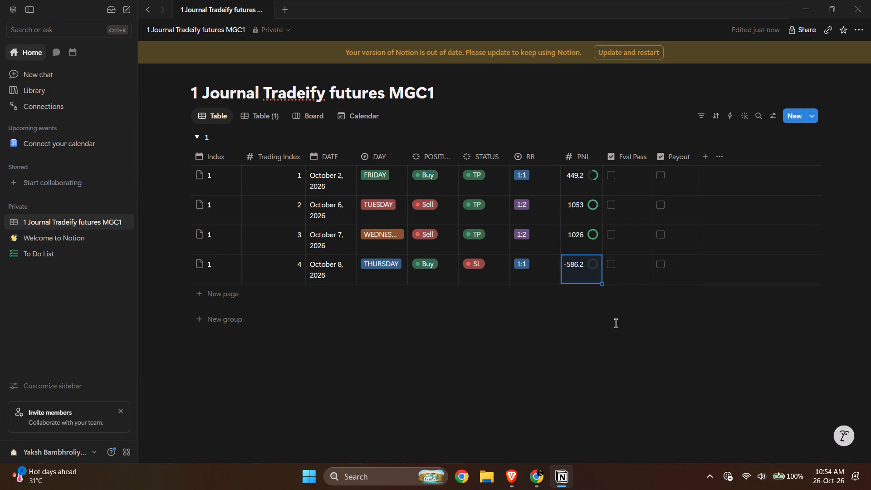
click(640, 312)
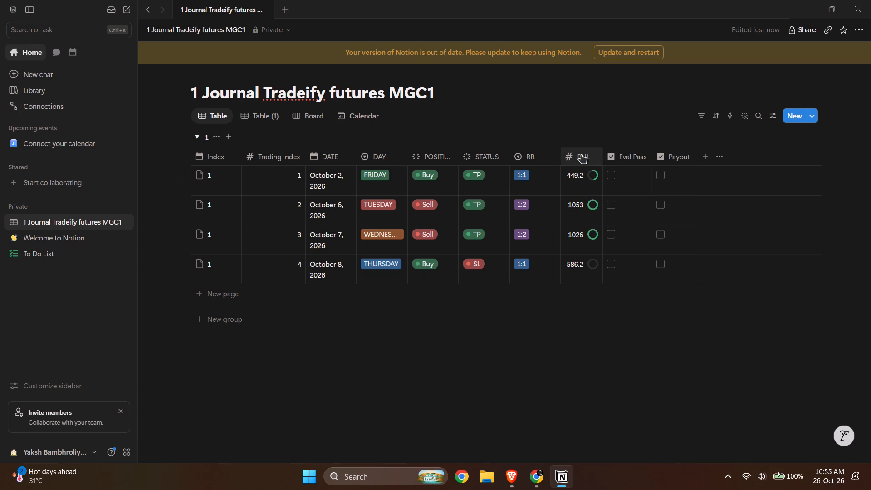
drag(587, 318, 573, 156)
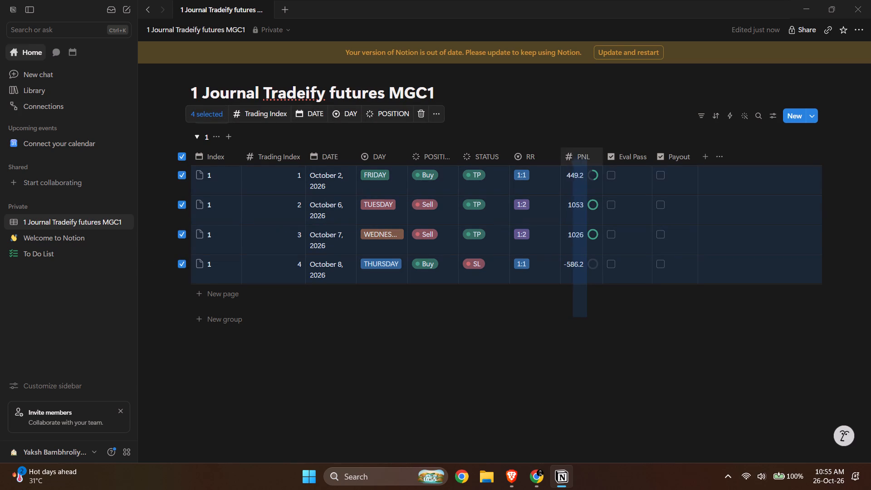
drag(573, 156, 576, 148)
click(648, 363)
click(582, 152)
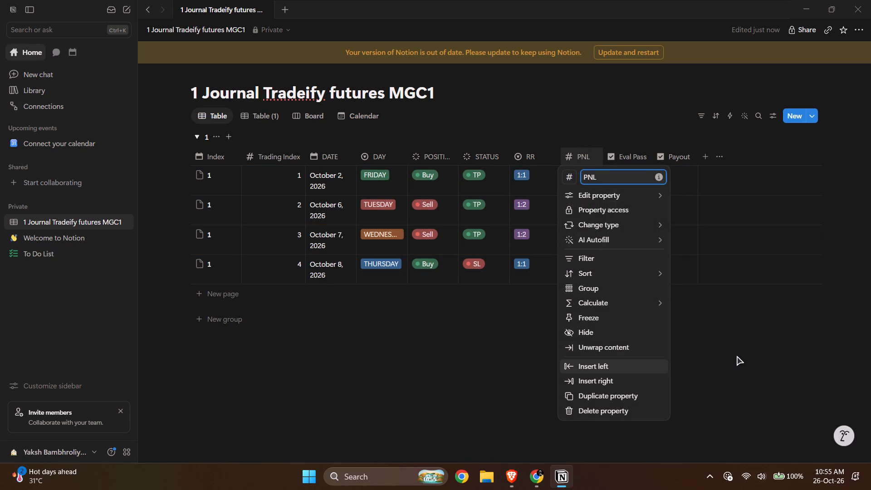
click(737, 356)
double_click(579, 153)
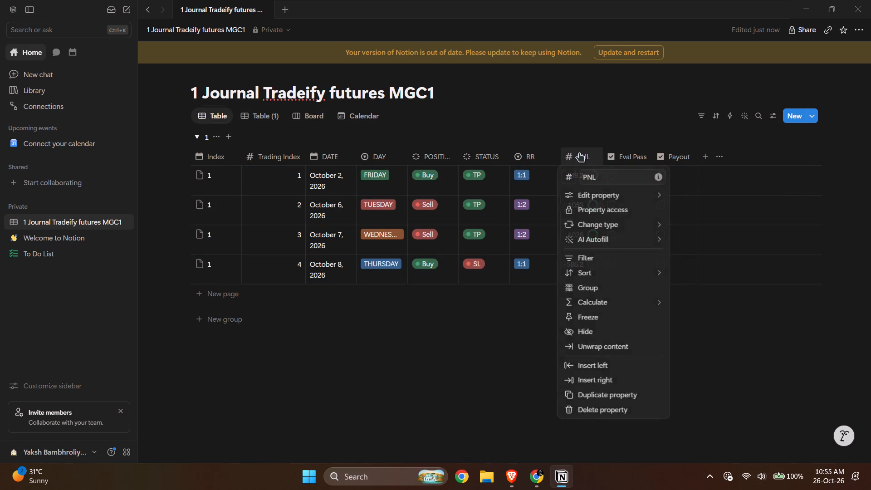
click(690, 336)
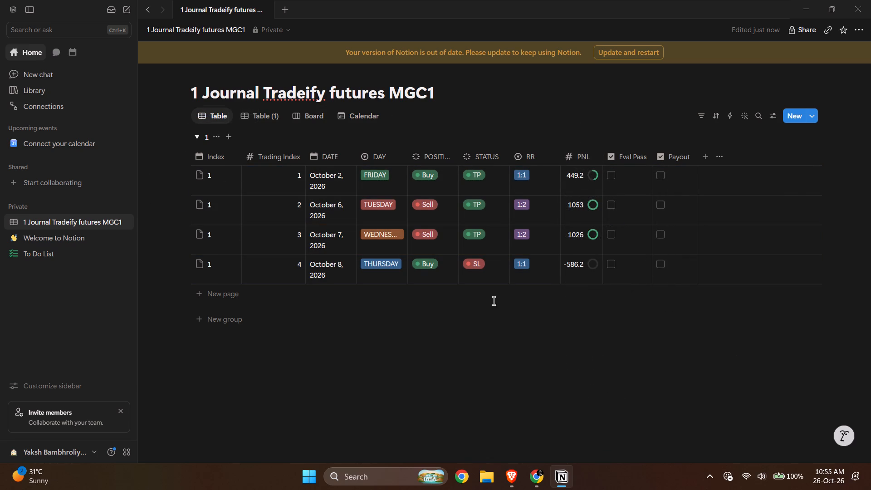
Add a fifth journal entry with Trading Index 5 and DATE October 9, 2026.
click(219, 296)
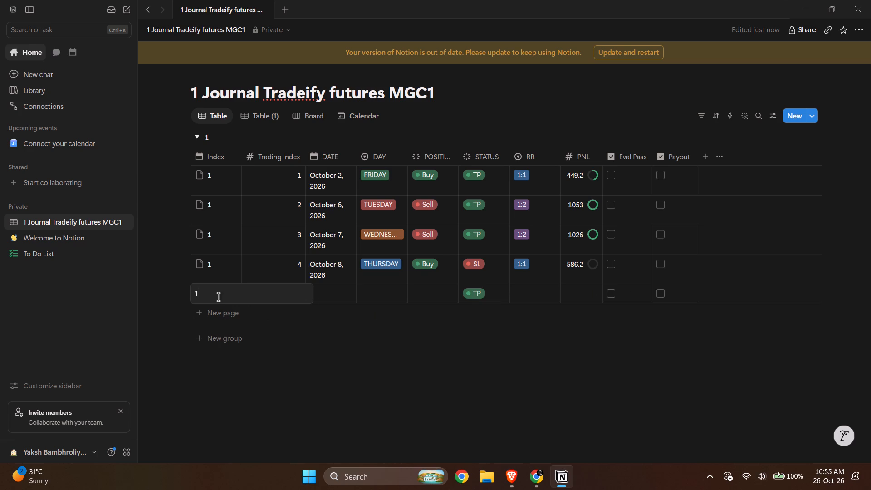
key(Tab)
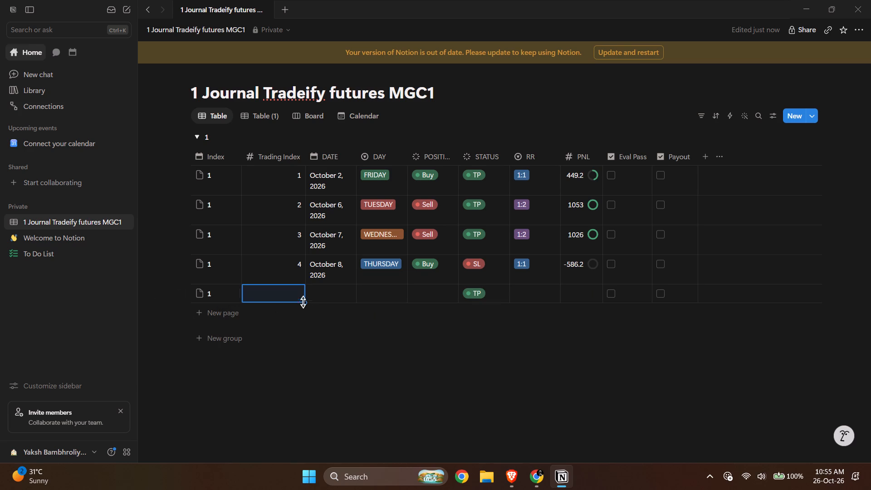
click(288, 292)
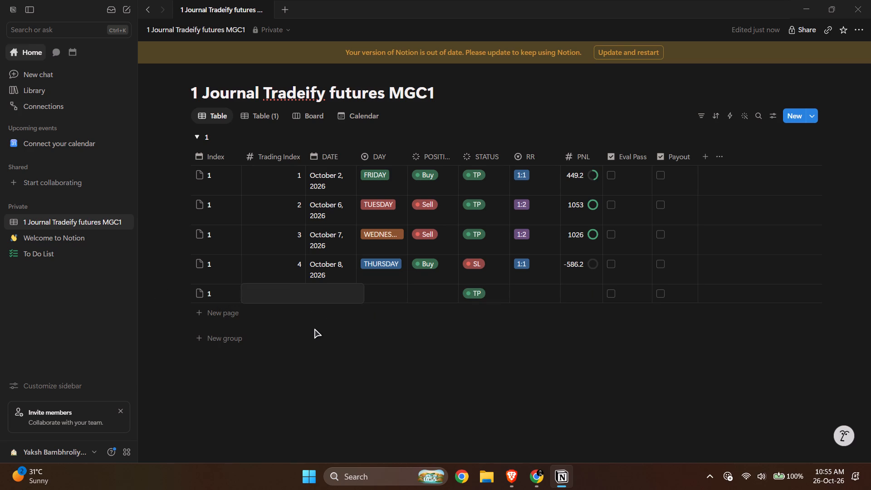
key(5)
key(Tab)
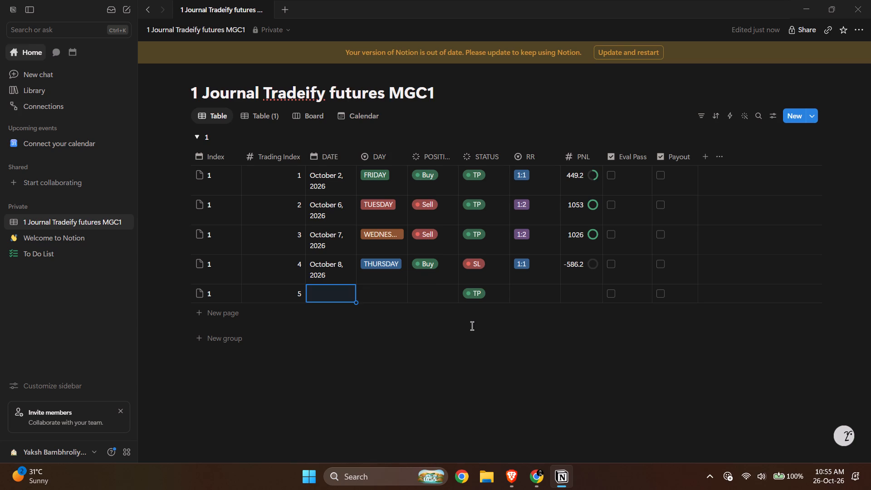
key(Return)
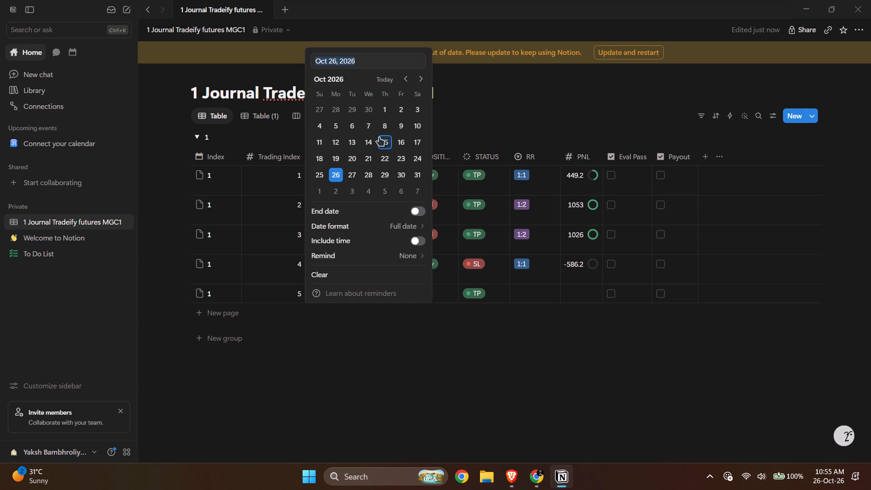
click(401, 127)
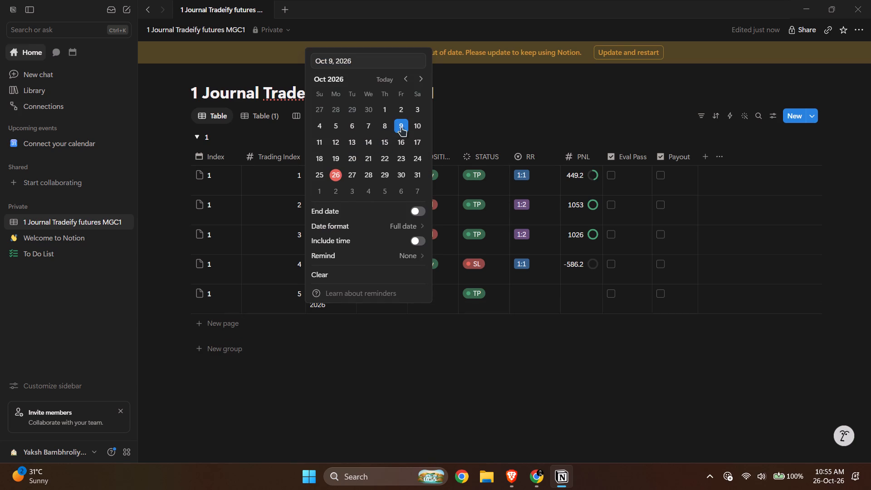
click(453, 342)
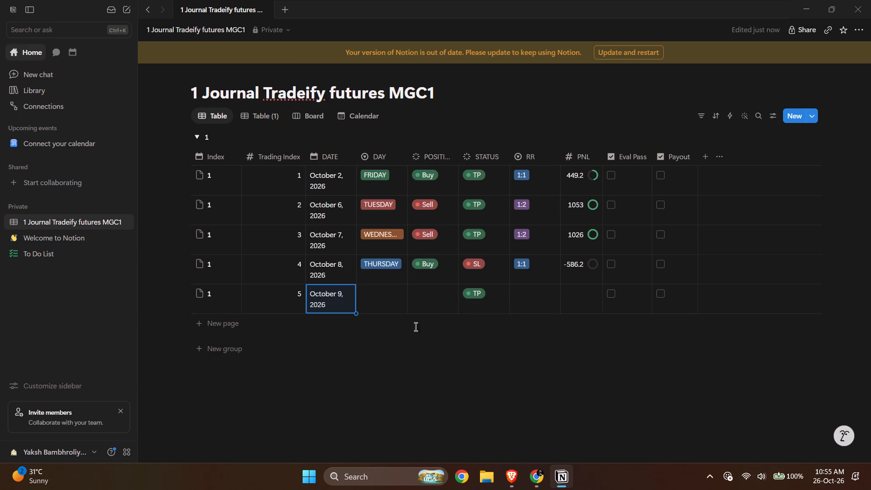
Reorder the DAY options so THURSDAY comes before FRIDAY, and set the fifth entry's DAY to FRIDAY.
click(386, 301)
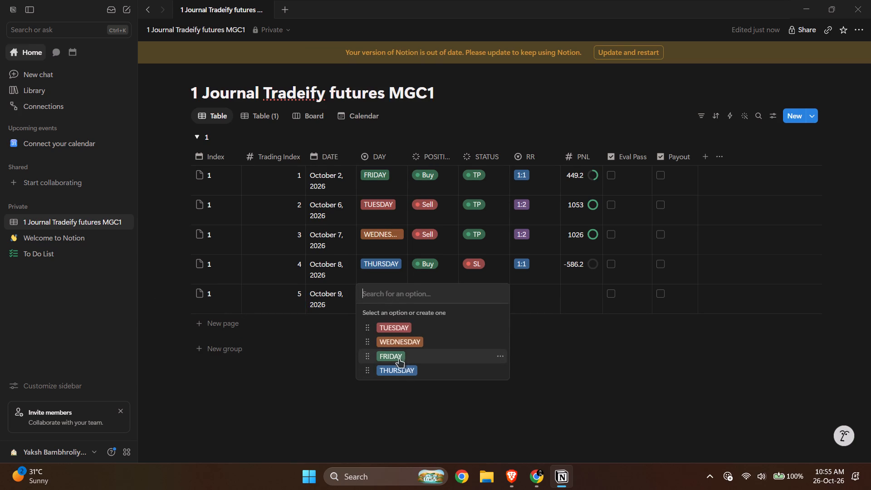
drag(367, 371, 372, 356)
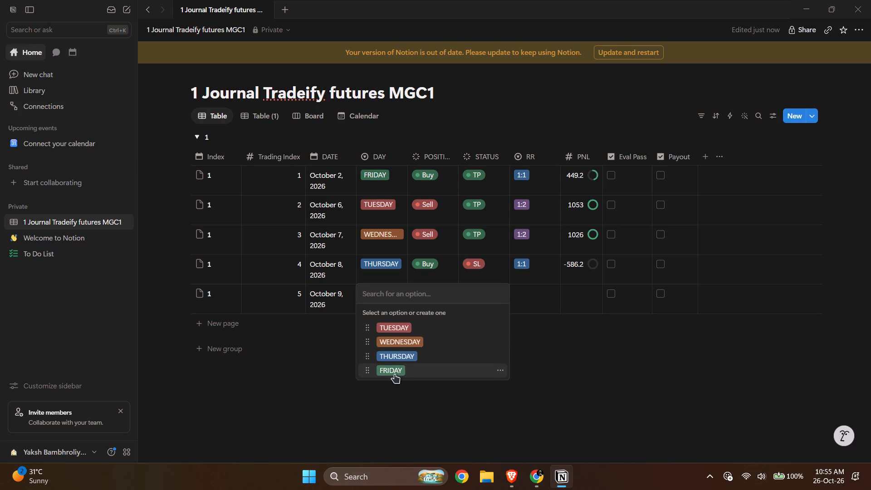
click(395, 374)
Check the October 9 trades in Tradeify, and set the fifth journal entry's POSITION to Buy and its RR to 1:2.
click(428, 298)
key(alt+Tab)
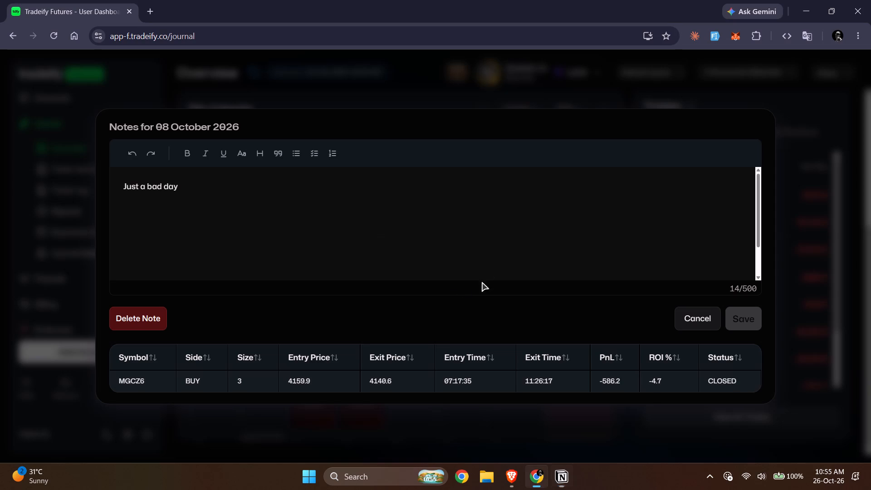
click(793, 253)
click(465, 261)
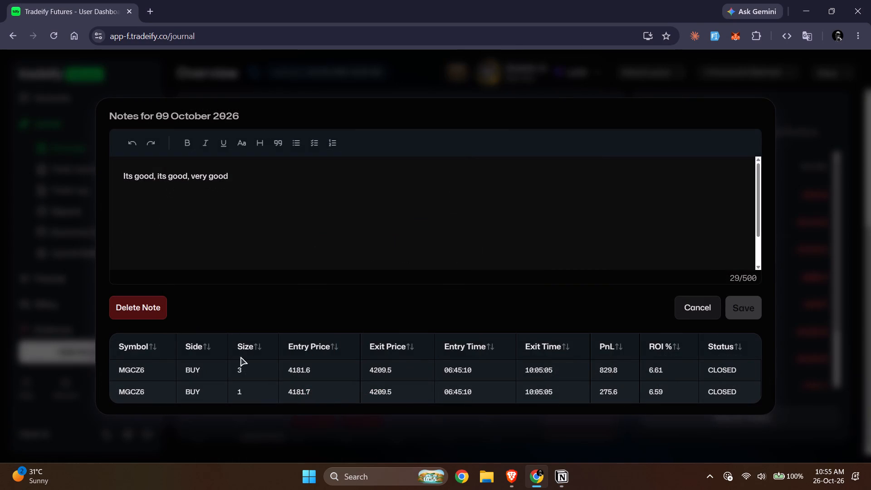
click(364, 430)
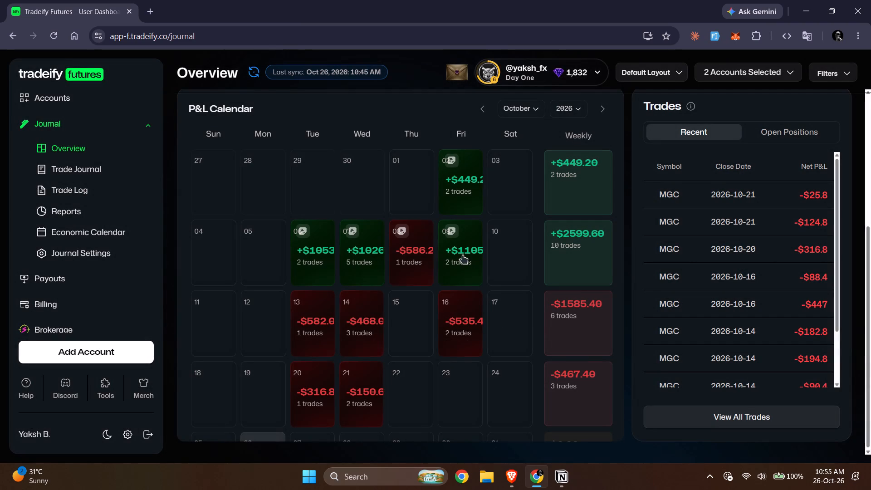
key(alt+Tab)
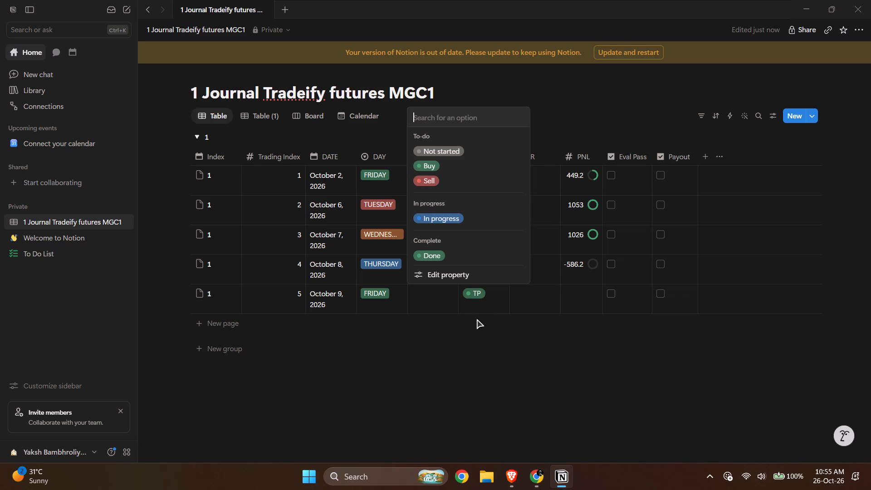
click(442, 162)
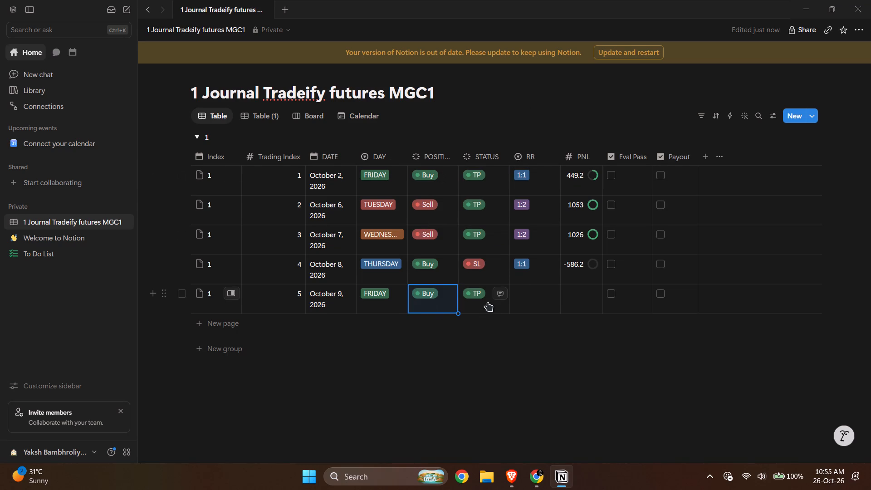
click(535, 294)
click(548, 328)
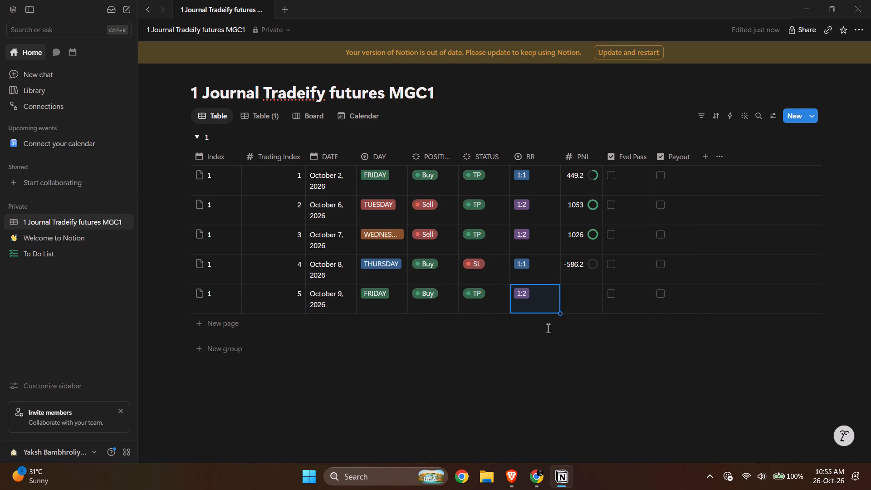
Check the October 9 profit in Tradeify's P&L Calendar and set the fifth journal entry's PNL to 1105.
click(590, 307)
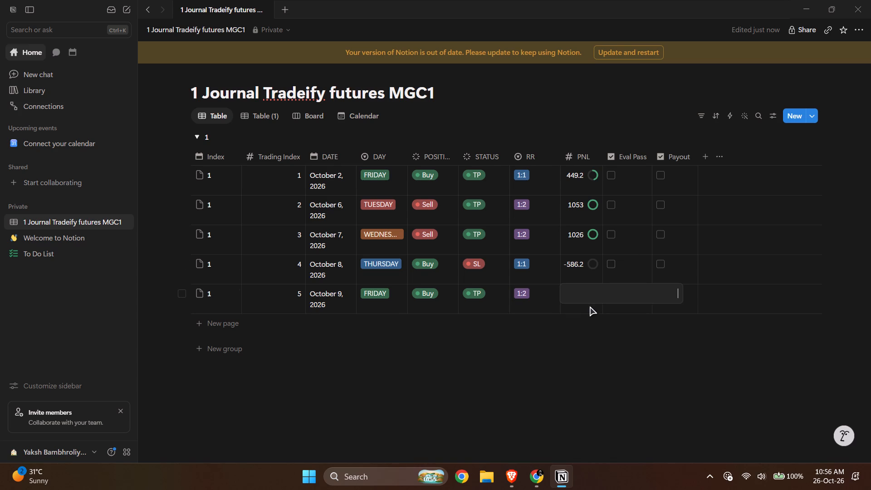
key(alt+Tab)
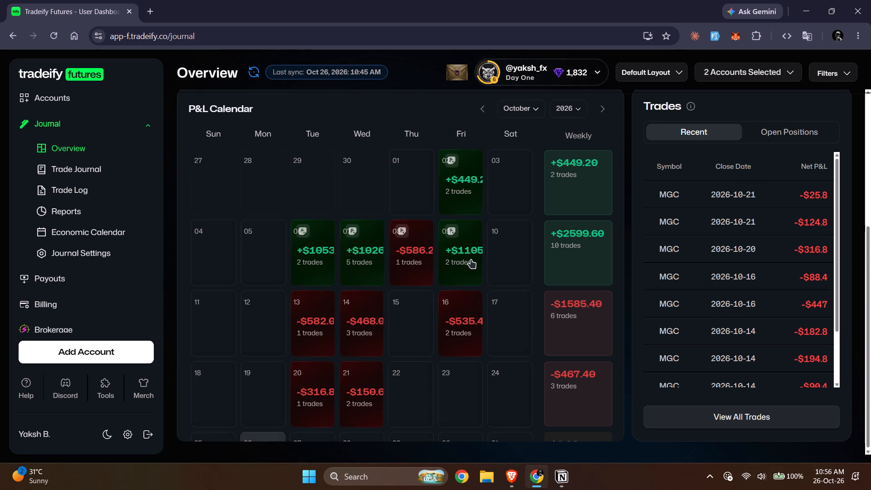
key(alt+Tab)
text(1105)
click(708, 353)
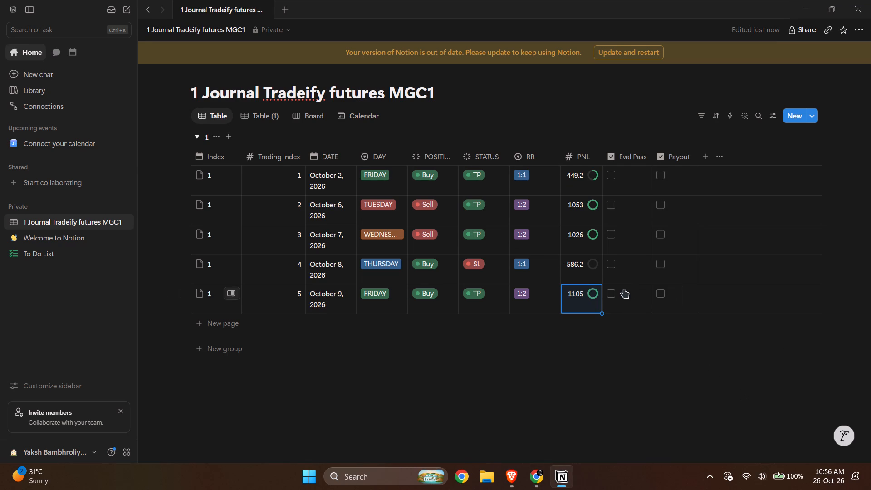
Mark the fifth journal entry, October 9, as Eval Pass.
click(612, 295)
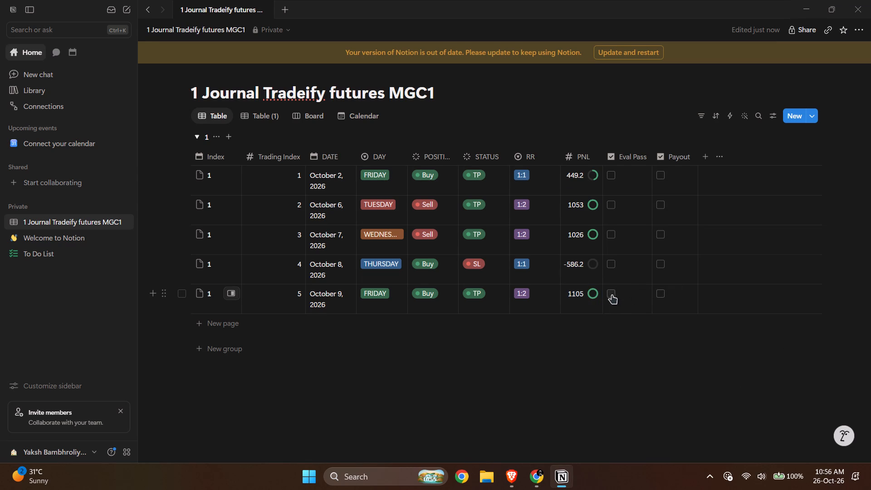
click(768, 330)
Add a Select property named Eval/Funded to the journal table after Payout.
click(709, 160)
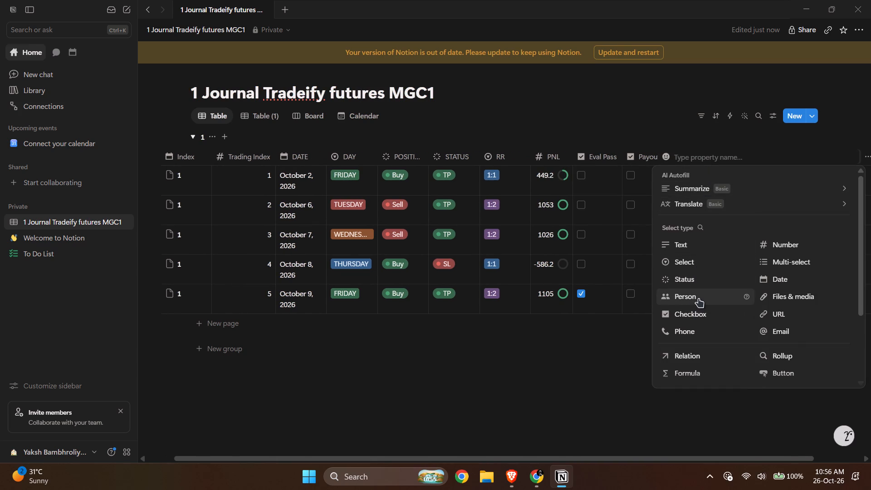
click(700, 263)
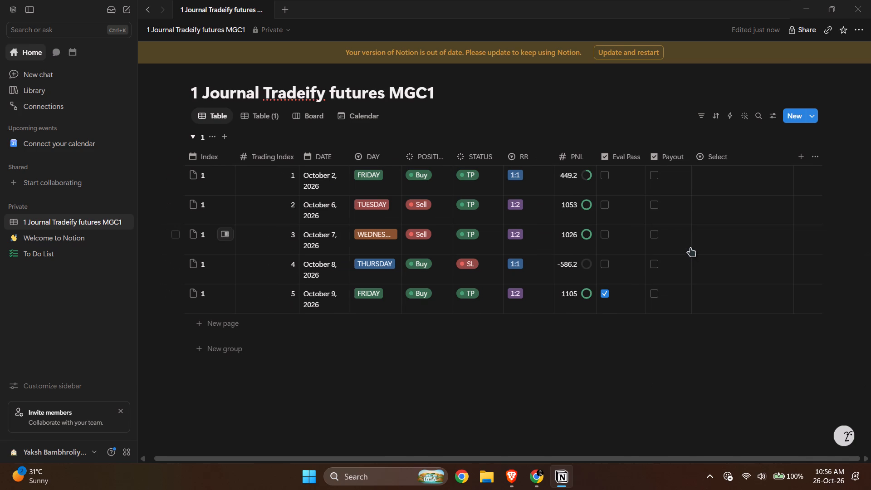
click(724, 153)
double_click(743, 176)
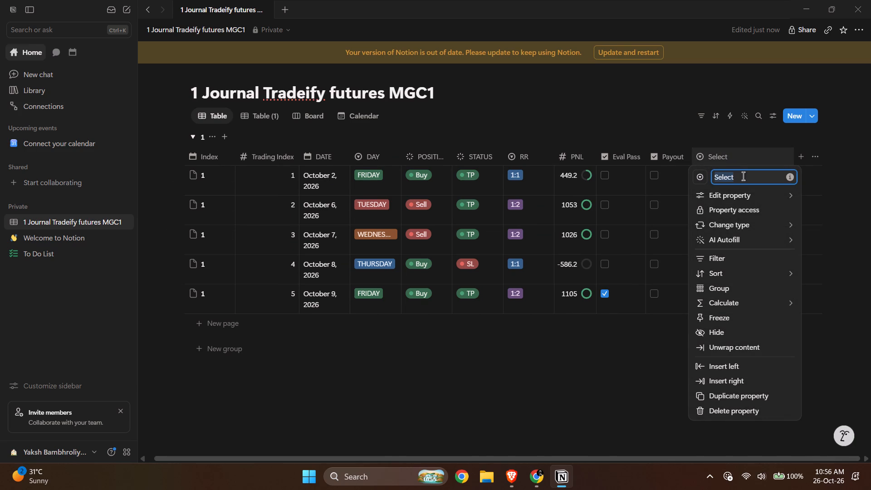
text(EVAL)
key(shift+BackSpace)
key(shift+BackSpace)
key(shift+BackSpace)
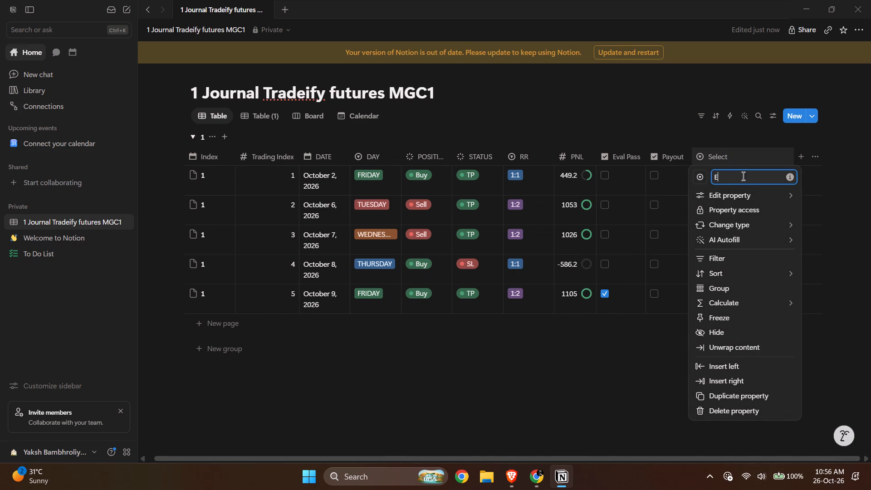
text(val)
key(slash)
text(Funded)
key(Return)
click(820, 334)
Create the option Evalution in Eval/Funded and assign it to the first journal entry, October 2.
click(738, 175)
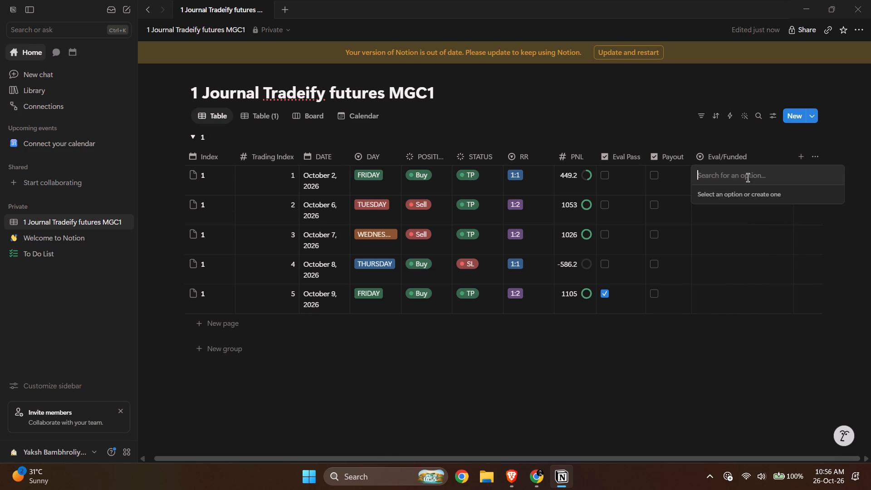
key(shift+e)
text(va)
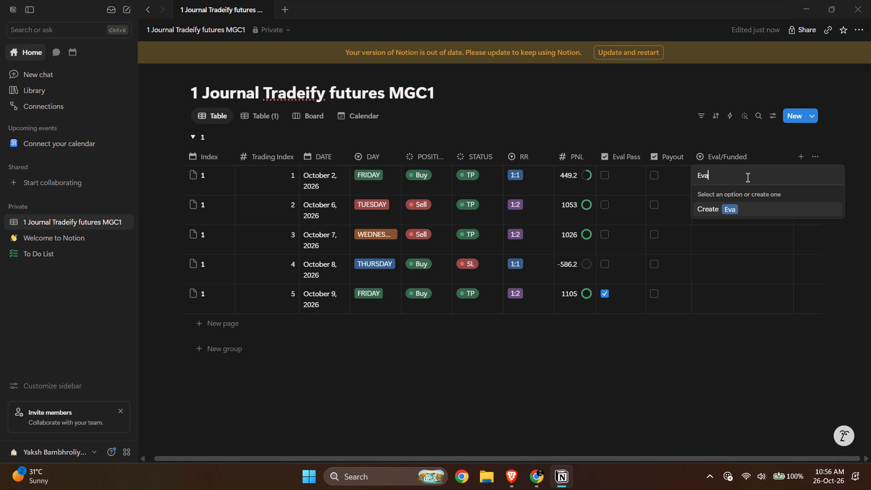
text(lution)
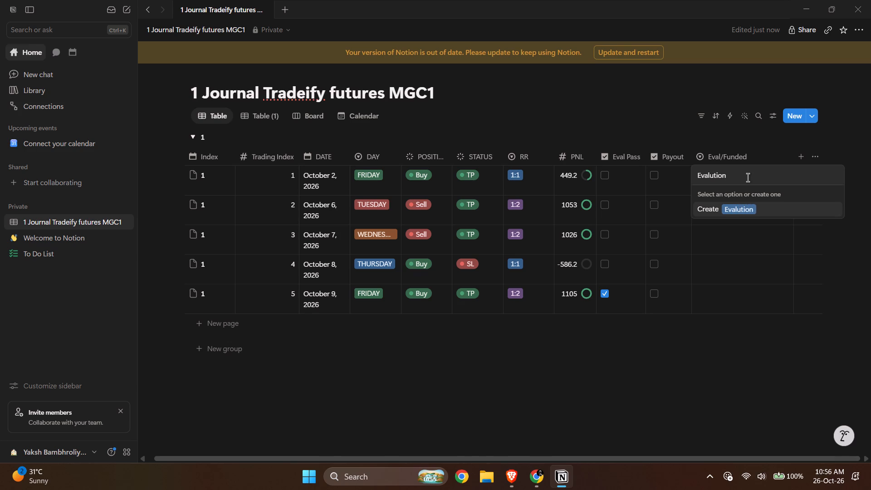
key(Return)
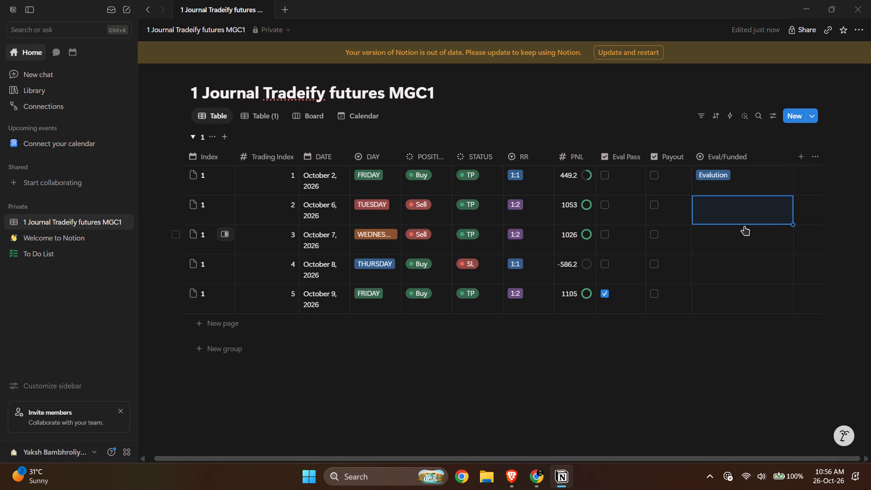
Set Eval/Funded to Evalution for the second through fifth journal entries.
click(727, 209)
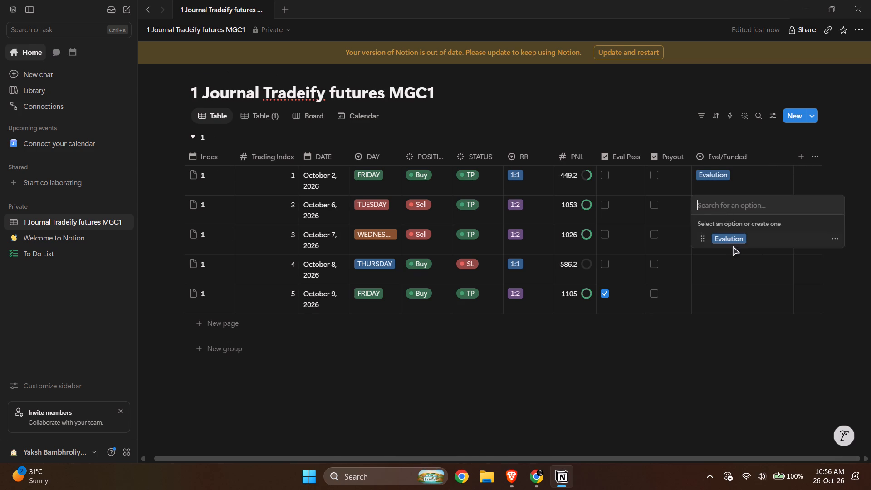
click(729, 244)
click(725, 233)
click(741, 273)
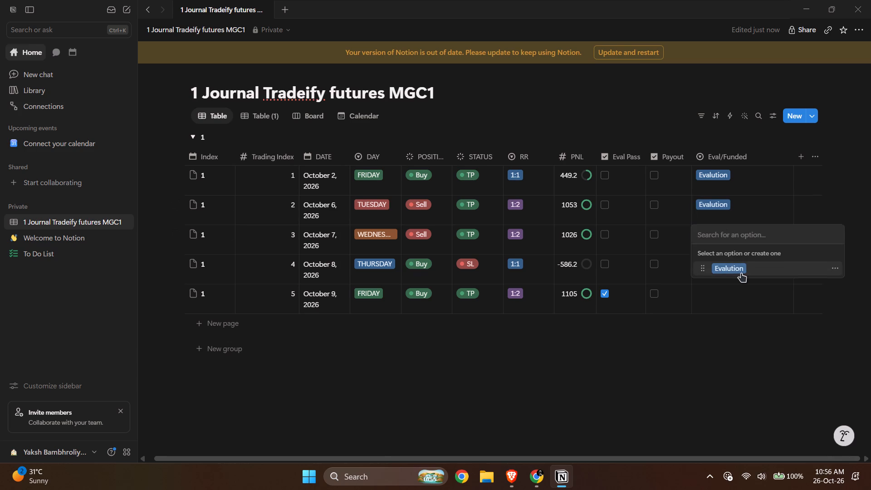
click(731, 267)
click(732, 295)
click(727, 294)
click(724, 327)
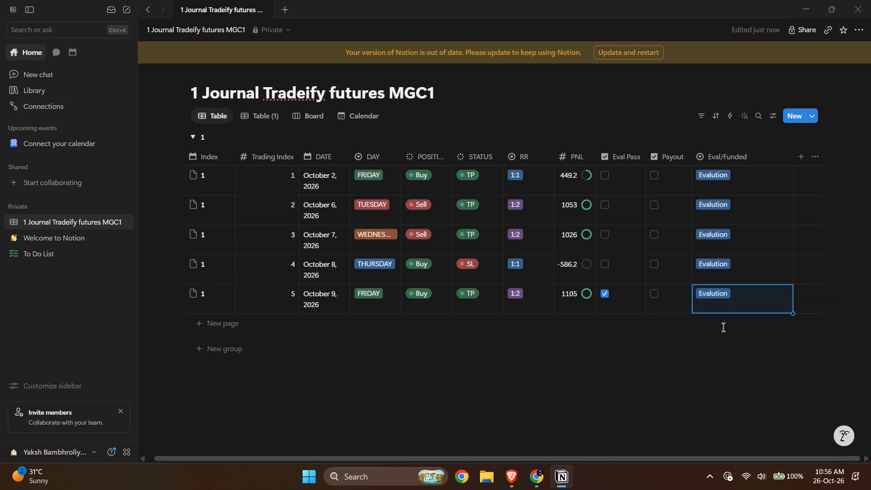
click(709, 360)
Add a sixth journal entry with Trading Index 6, DATE October 13, 2026, and DAY TUESDAY, checking the date in Tradeify's P&L Calendar.
click(224, 323)
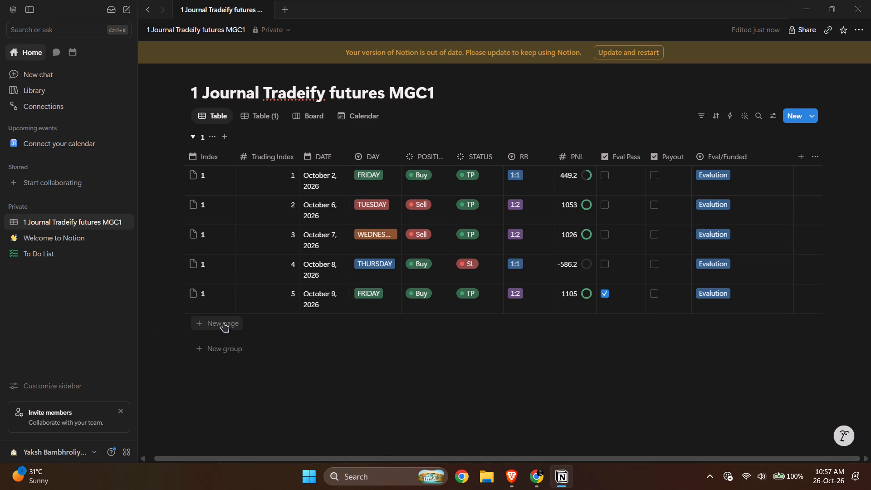
key(Tab)
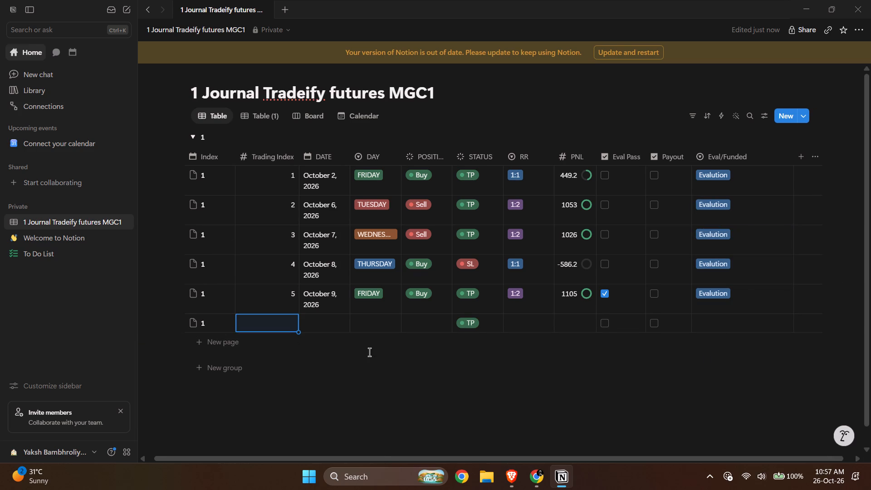
key(6)
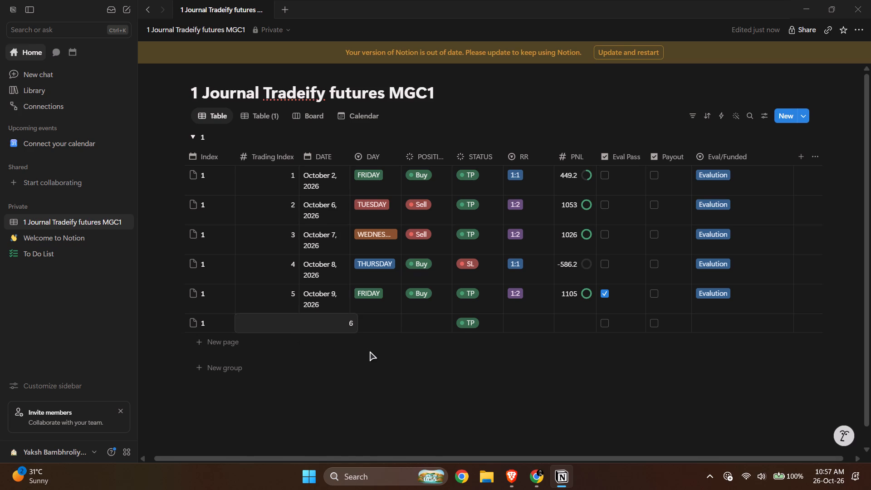
key(Tab)
key(alt+Tab)
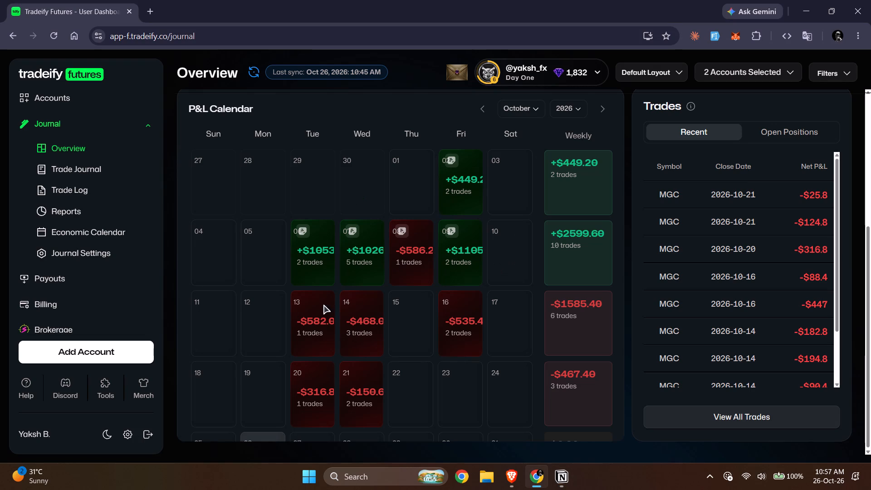
key(alt+Tab)
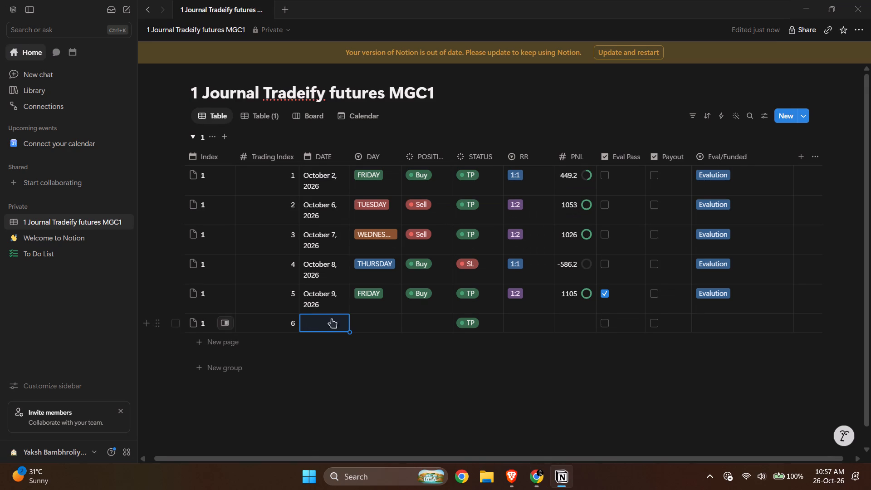
click(319, 329)
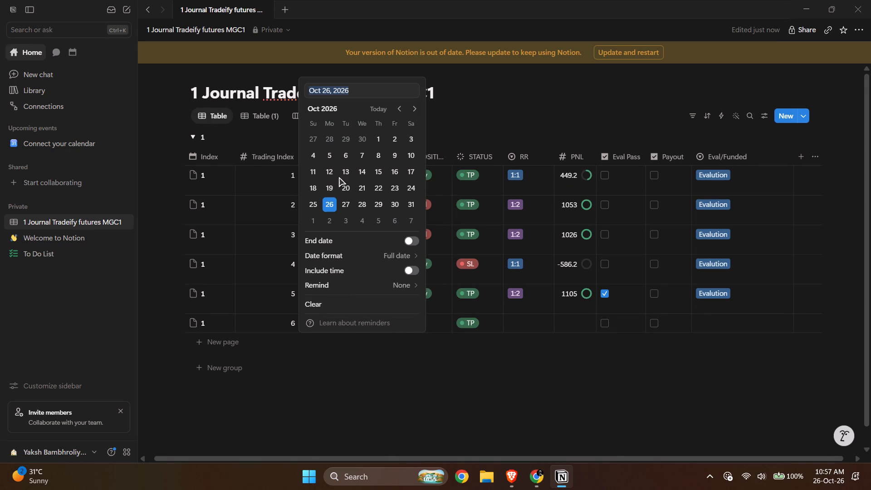
click(347, 171)
click(430, 425)
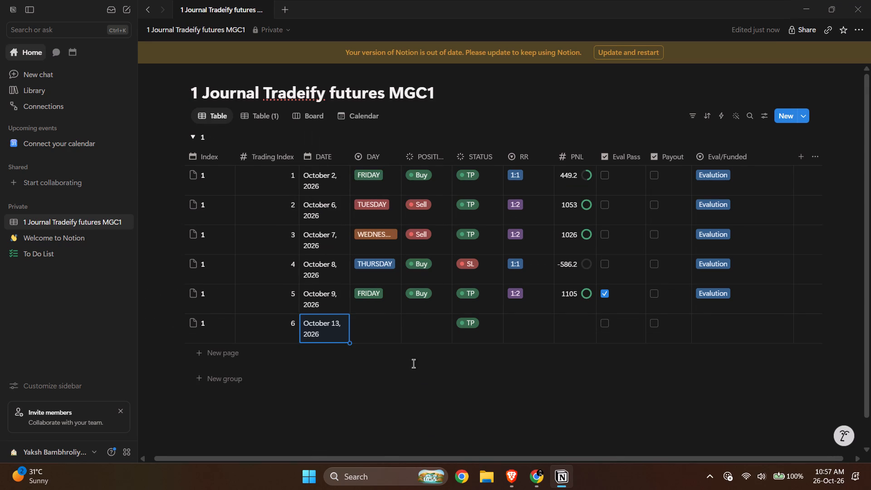
click(374, 328)
click(403, 359)
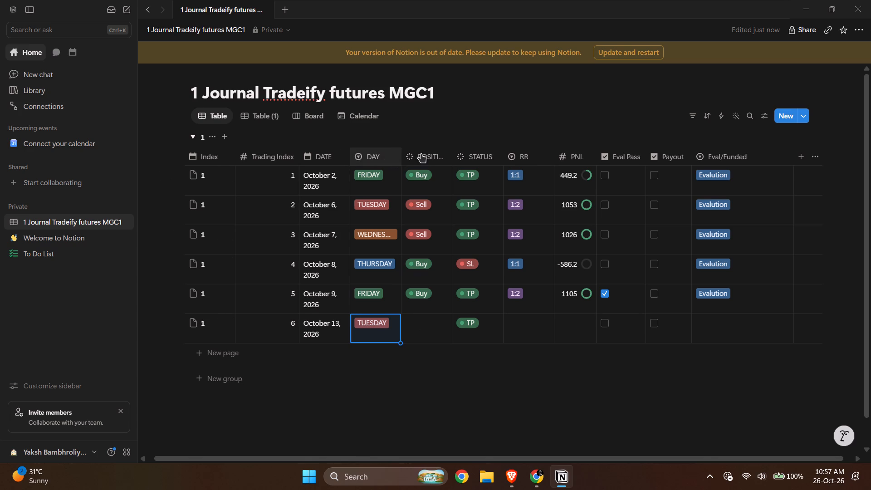
Check the October 13 trade in Tradeify's P&L Calendar, and set the sixth journal entry's POSITION to Buy.
key(alt+Tab)
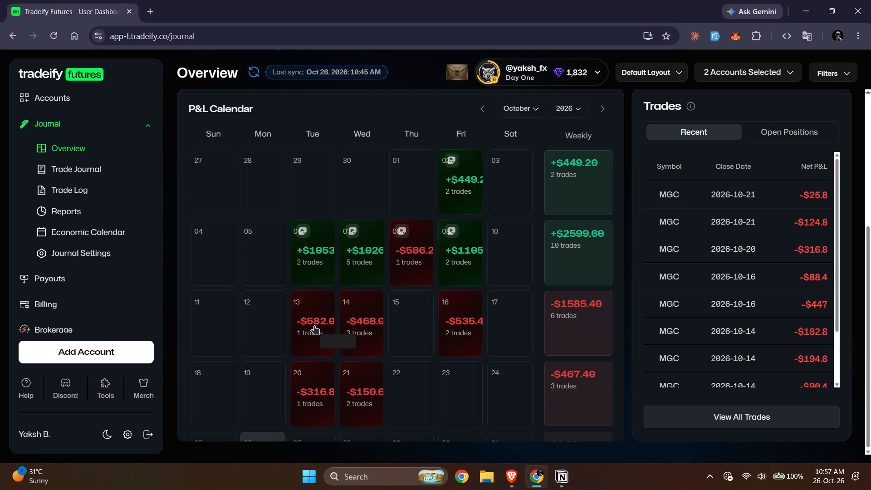
key(alt+Tab)
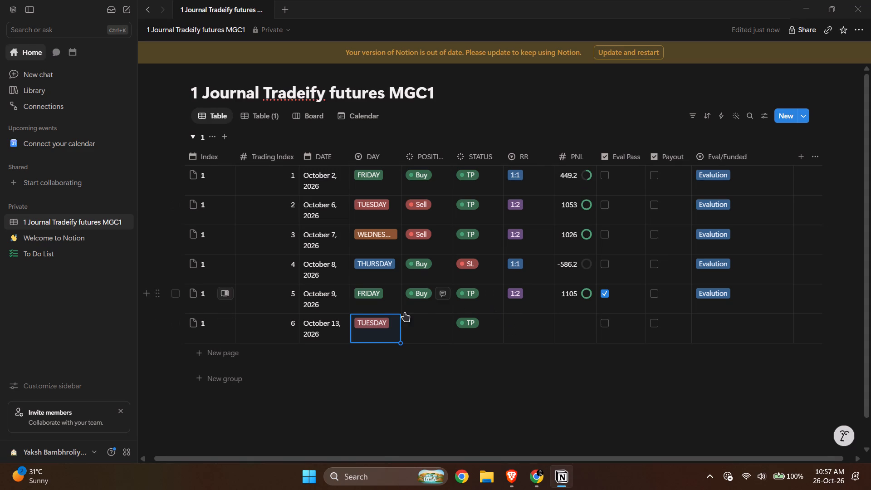
click(424, 328)
key(alt+Tab)
click(310, 321)
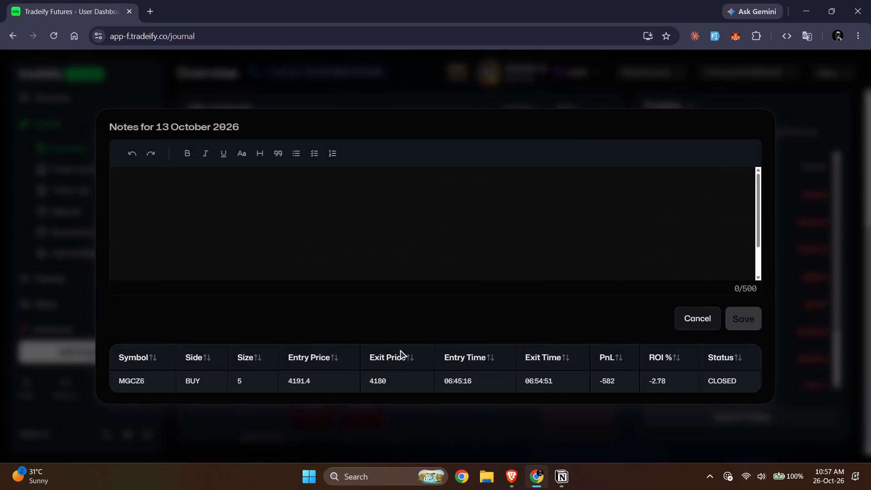
click(309, 421)
key(alt+Tab)
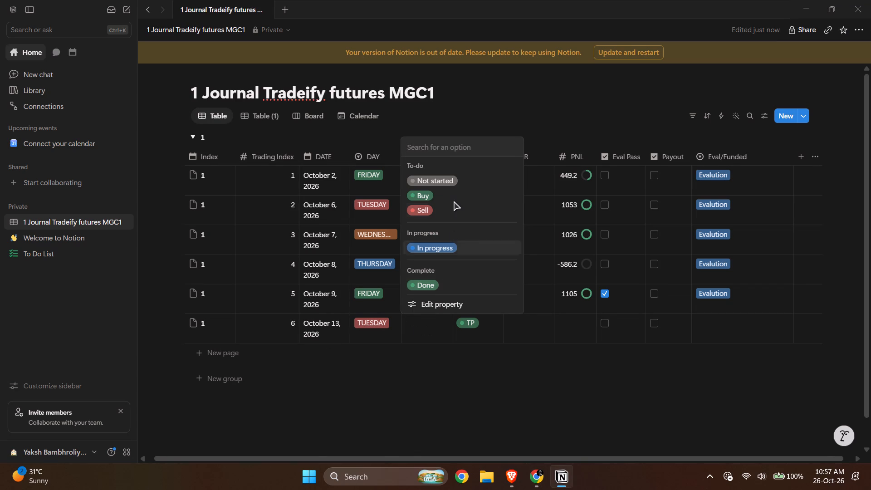
click(432, 201)
Set the sixth journal entry's STATUS to SL, its RR to 1:1 and its PNL to -582.
click(469, 328)
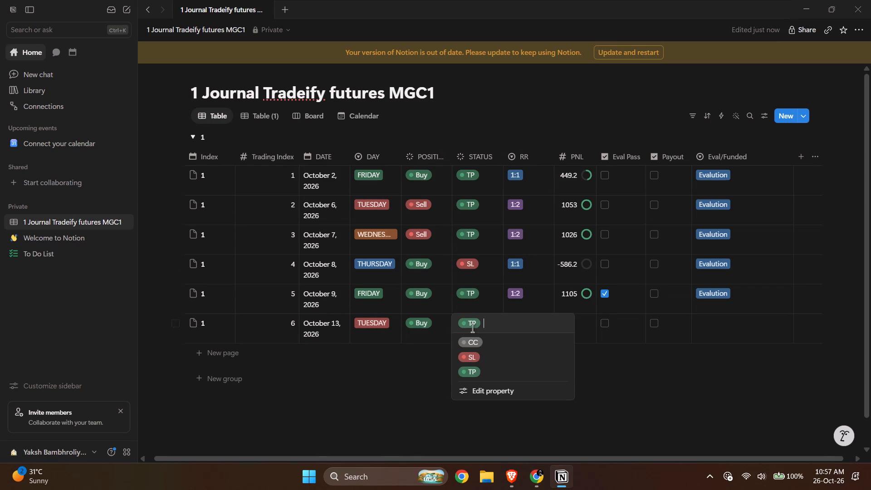
click(489, 363)
click(531, 328)
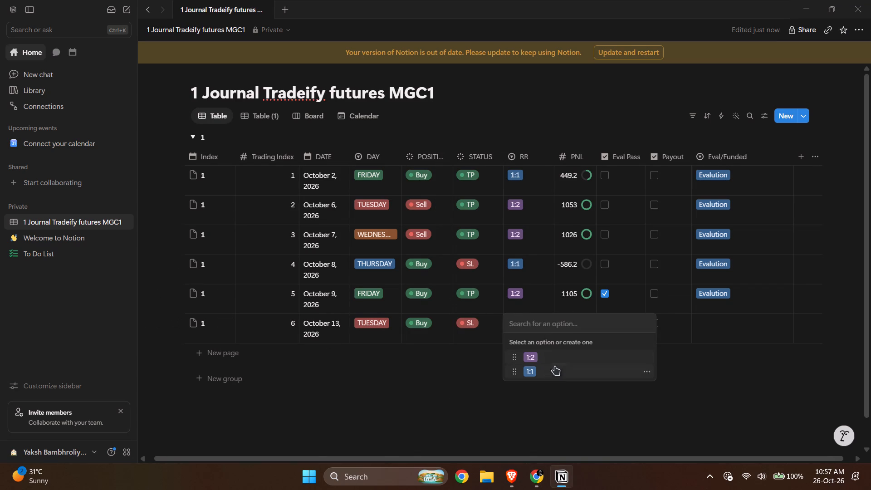
click(553, 369)
click(577, 328)
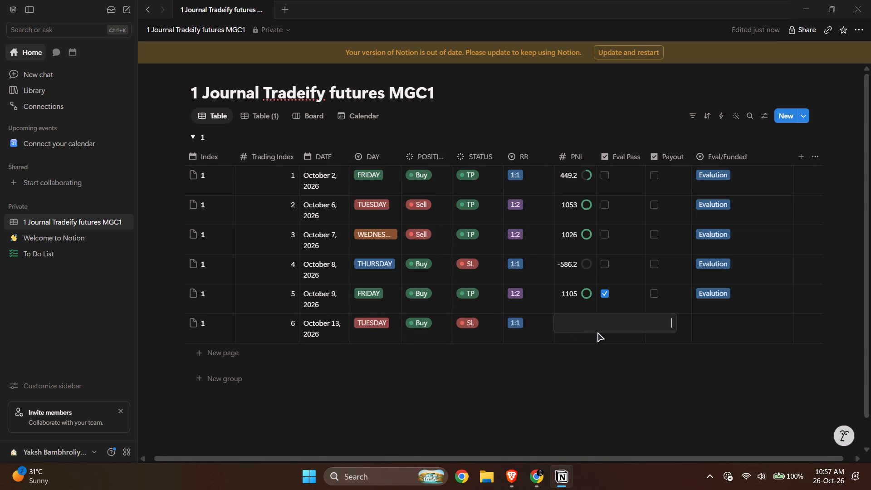
text(-582)
key(Return)
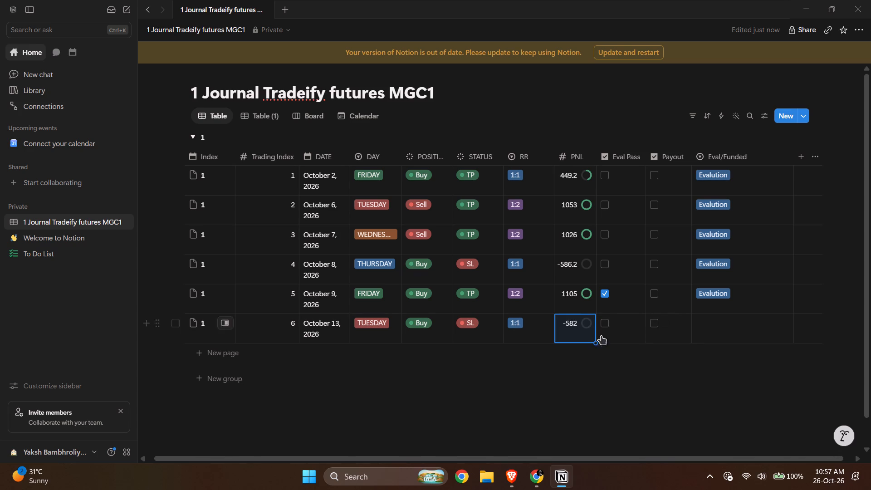
click(642, 384)
Create the option Funded in Eval/Funded and assign it to the sixth journal entry, October 13.
click(725, 338)
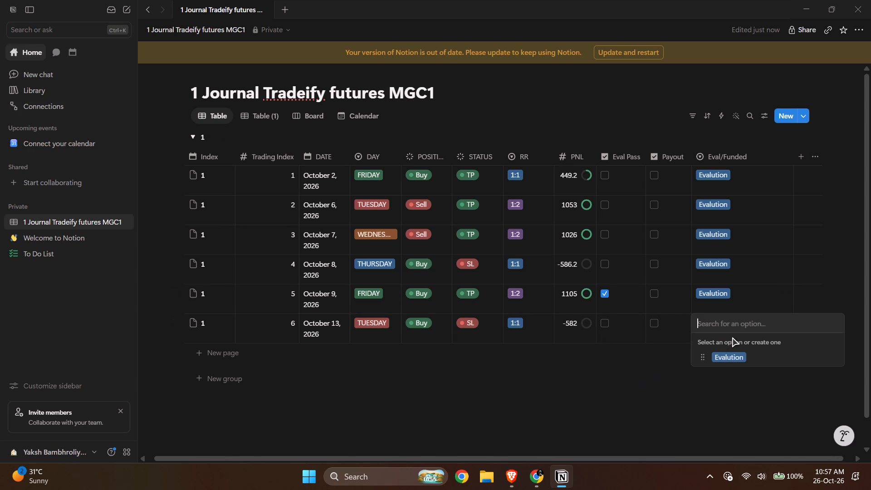
text(Funded)
key(Return)
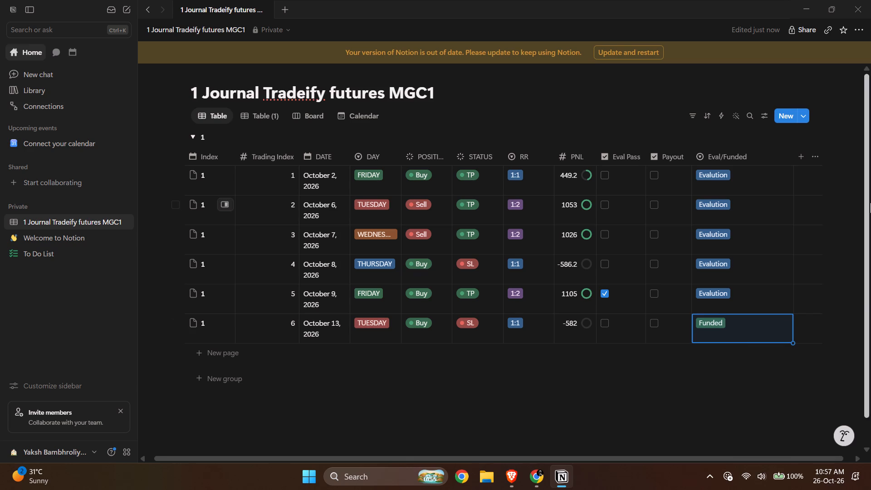
Change the colour of the Funded option in the Eval/Funded property to Yellow.
click(705, 319)
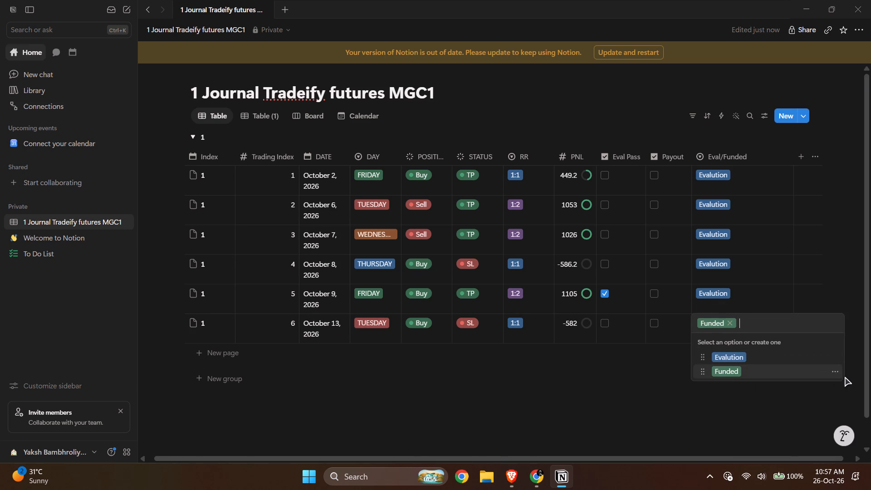
click(840, 372)
click(798, 342)
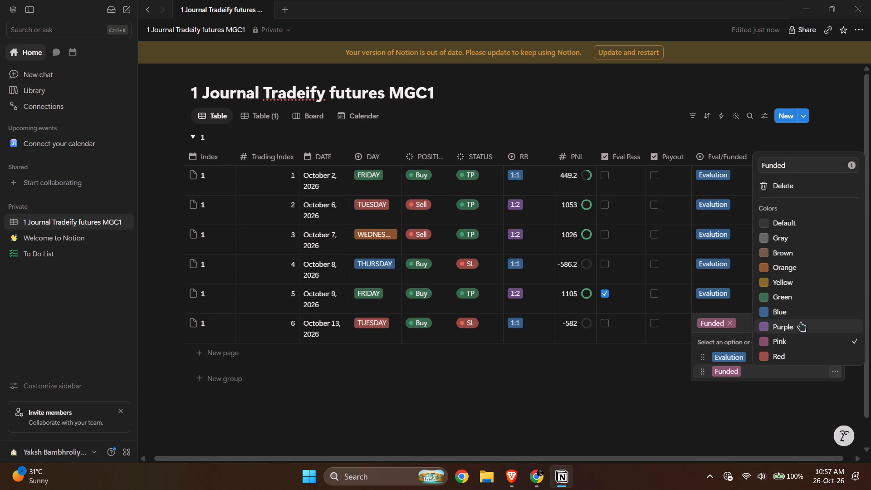
click(796, 239)
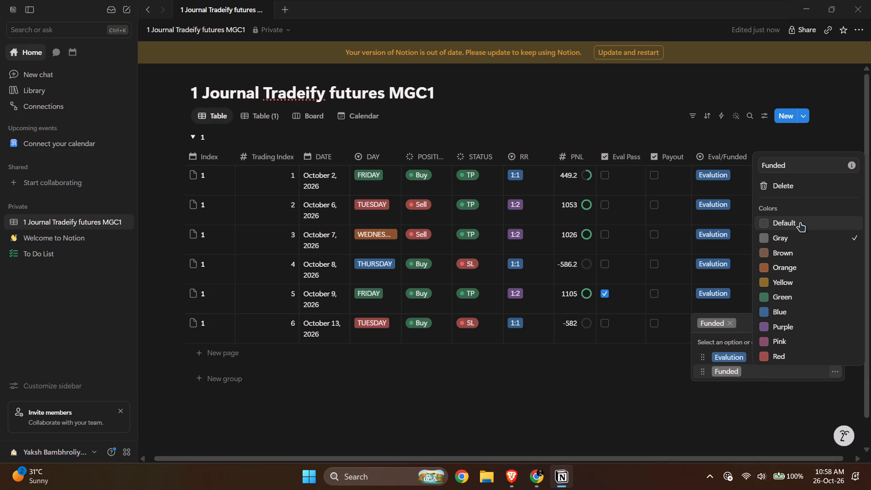
click(796, 280)
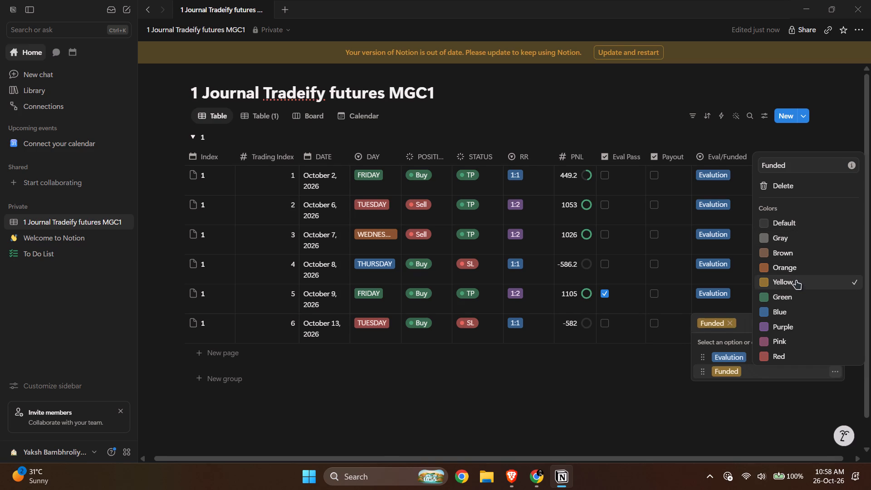
click(797, 425)
click(794, 393)
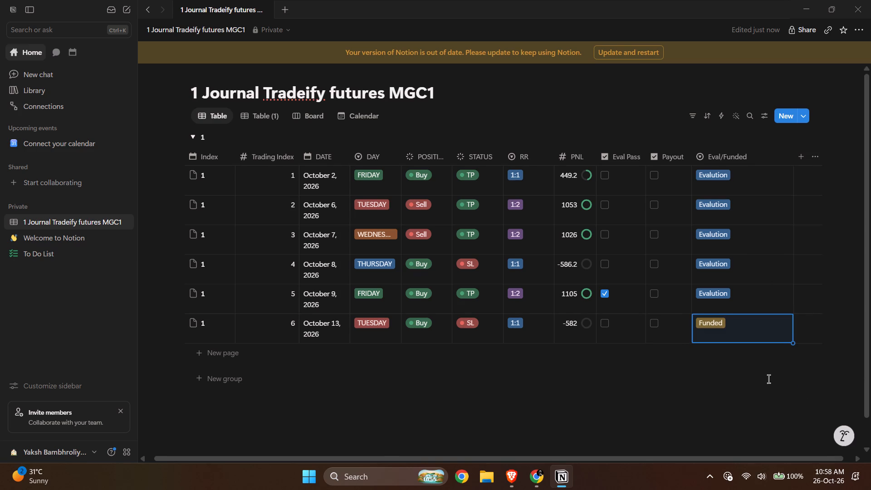
click(769, 378)
Narrow the Eval/Funded column to fit its heading.
scroll(545, 343, down, 1)
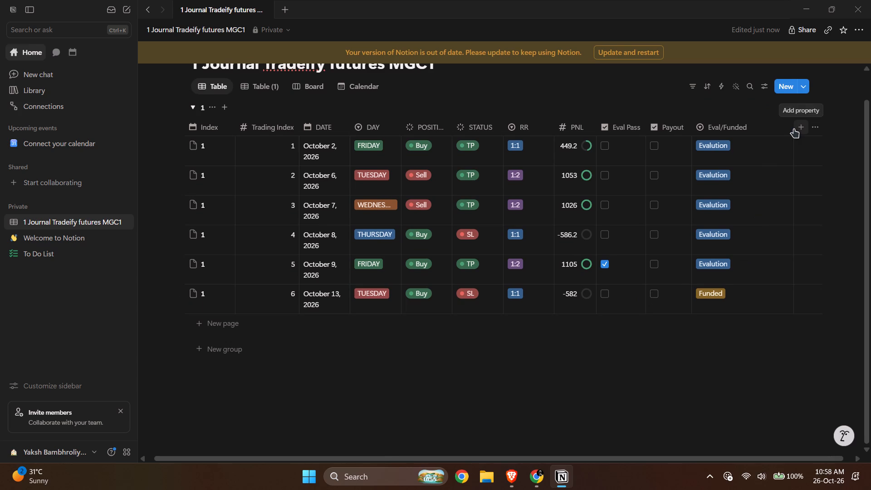
drag(793, 128, 752, 130)
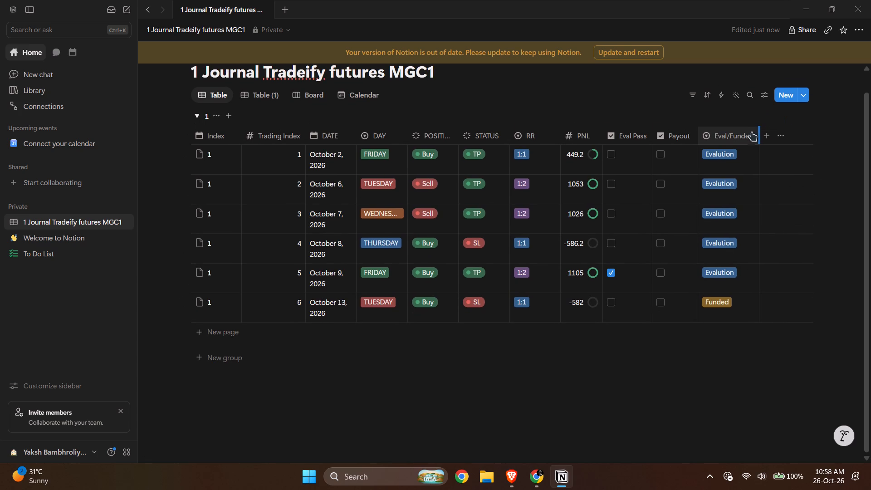
click(765, 377)
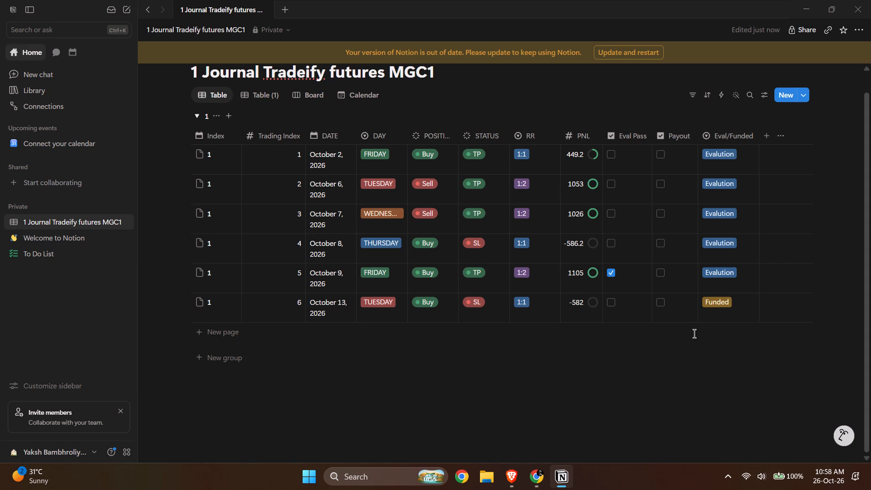
Add a Text property named Notes after the Eval/Funded column.
click(768, 137)
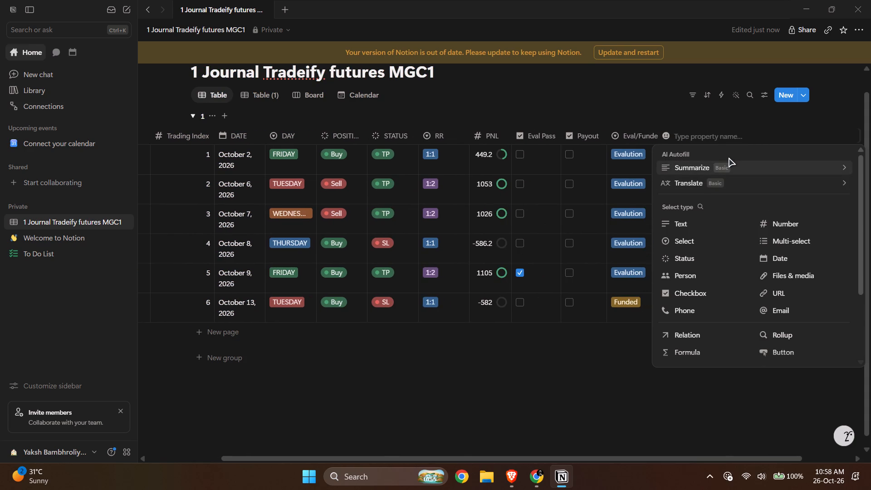
text(Notes)
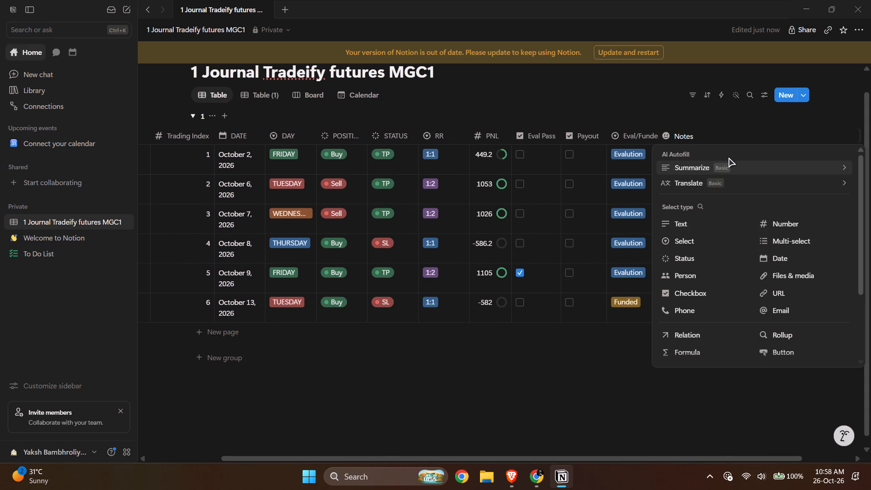
click(710, 225)
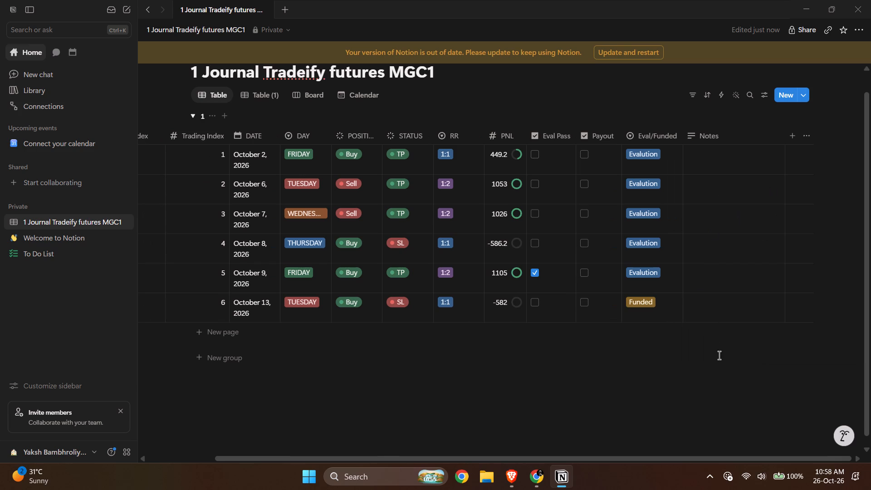
Narrow the Trading Index column and widen the DATE column just enough for every date to fit on one line.
shift+scroll(407, 328, up, 1)
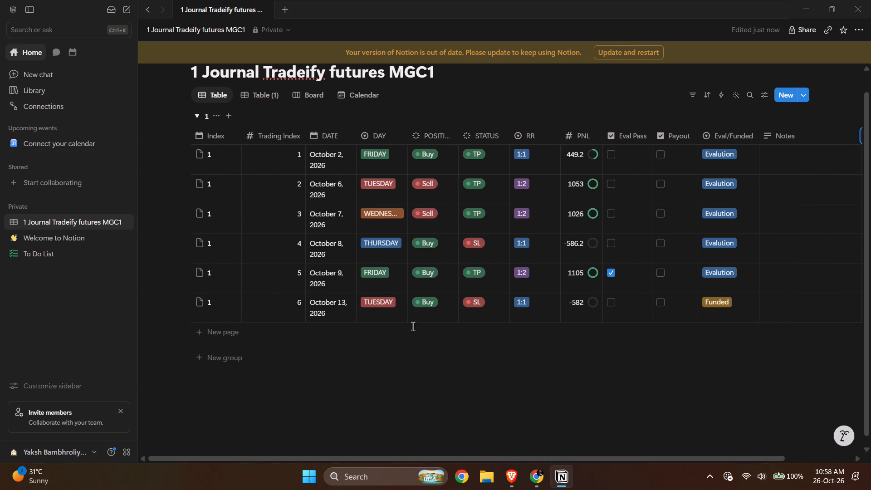
shift+scroll(414, 326, down, 1)
shift+scroll(414, 324, up, 1)
drag(304, 134, 278, 135)
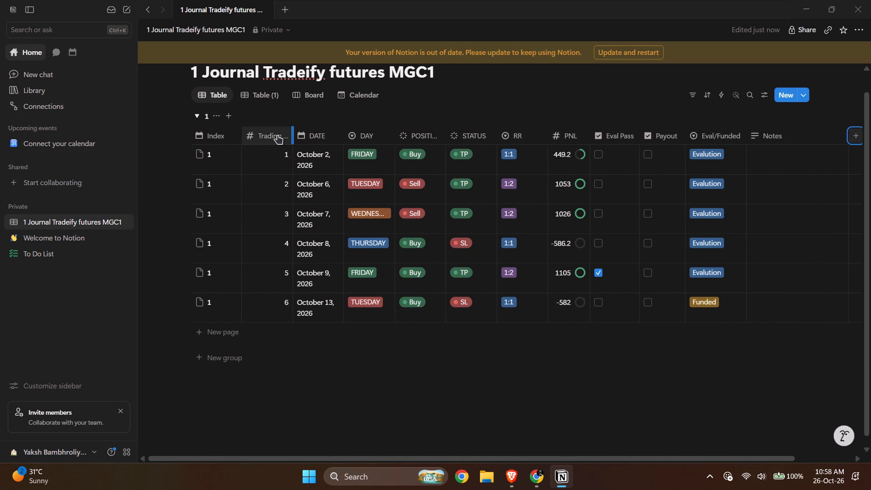
drag(278, 135, 243, 132)
drag(240, 137, 216, 137)
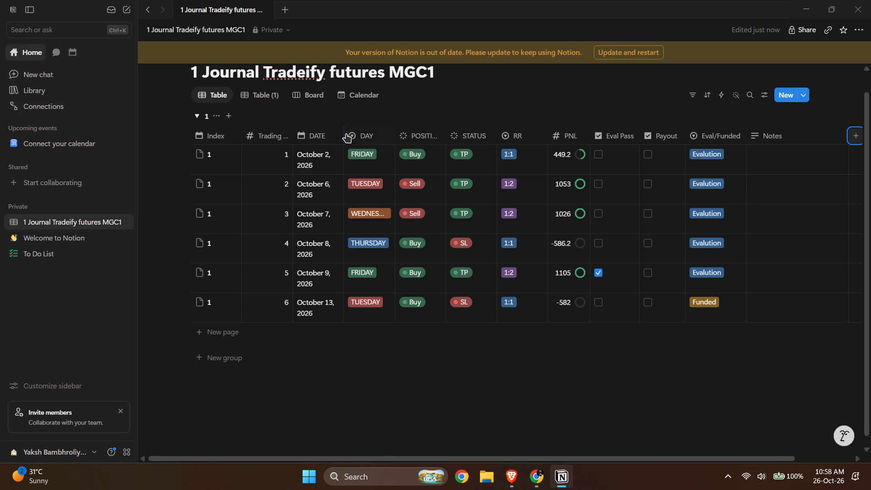
drag(343, 134, 369, 141)
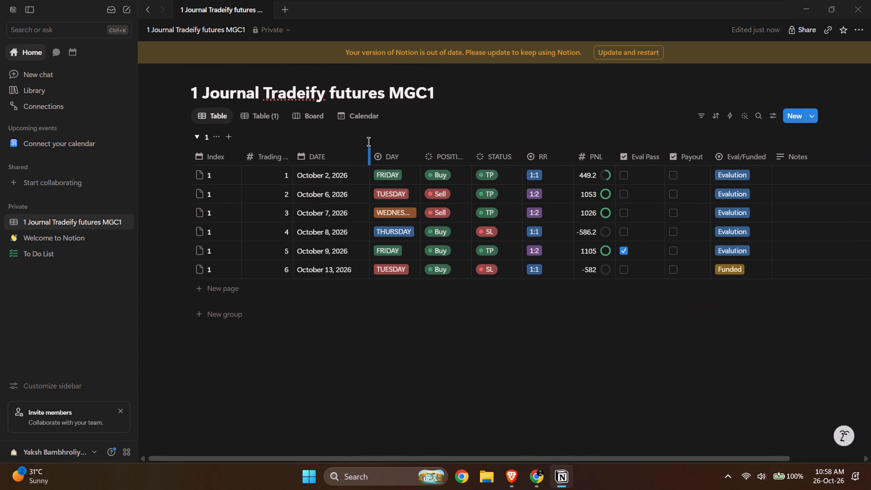
drag(369, 141, 353, 145)
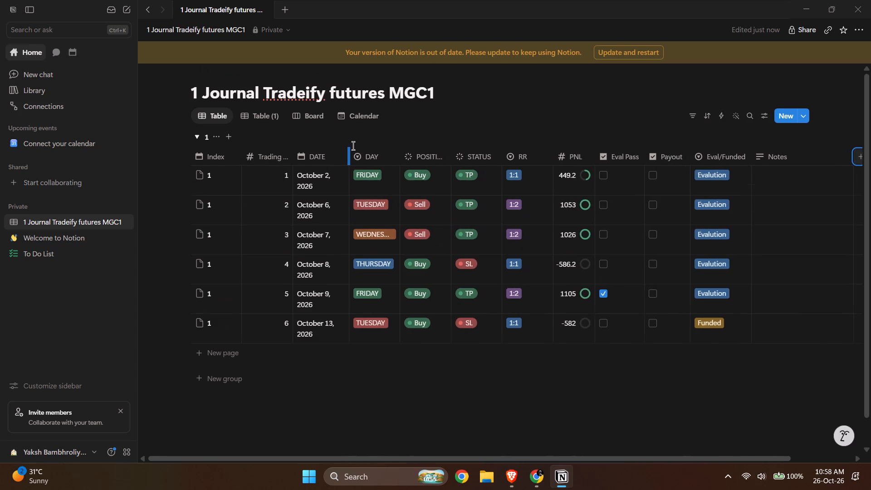
drag(353, 145, 356, 146)
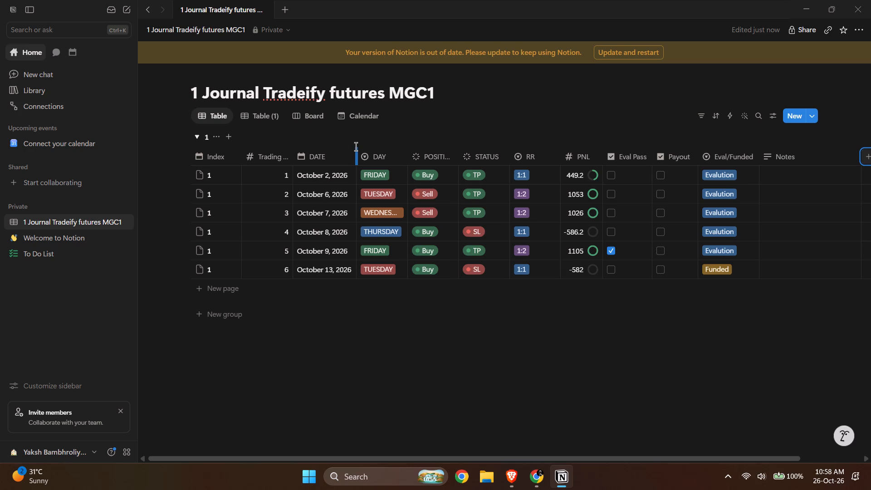
drag(356, 146, 355, 147)
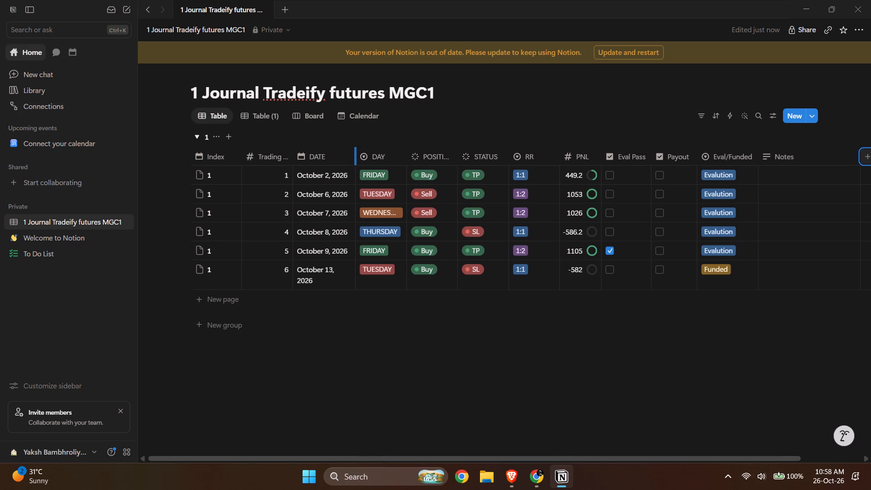
drag(355, 147, 357, 148)
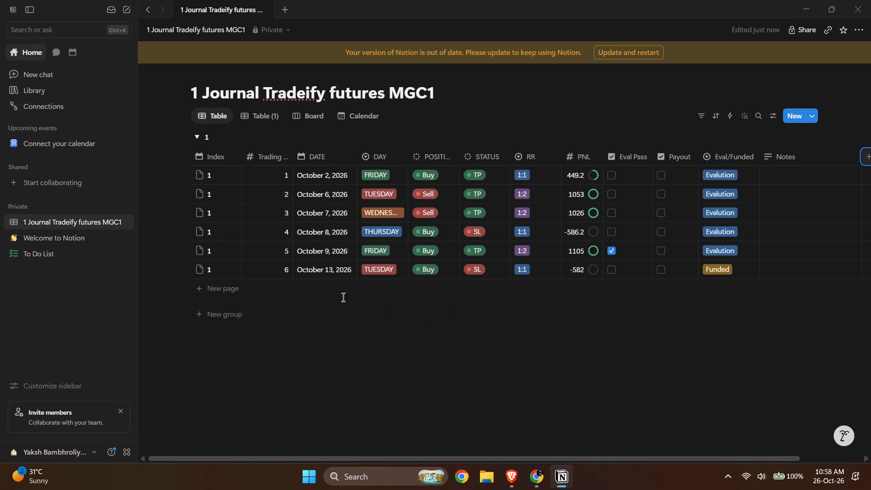
Add a seventh journal entry with Trading Index 7, DATE October 14, 2026, and DAY WEDNESDAY, checking that day's trades in Tradeify's P&L Calendar.
click(219, 288)
key(Tab)
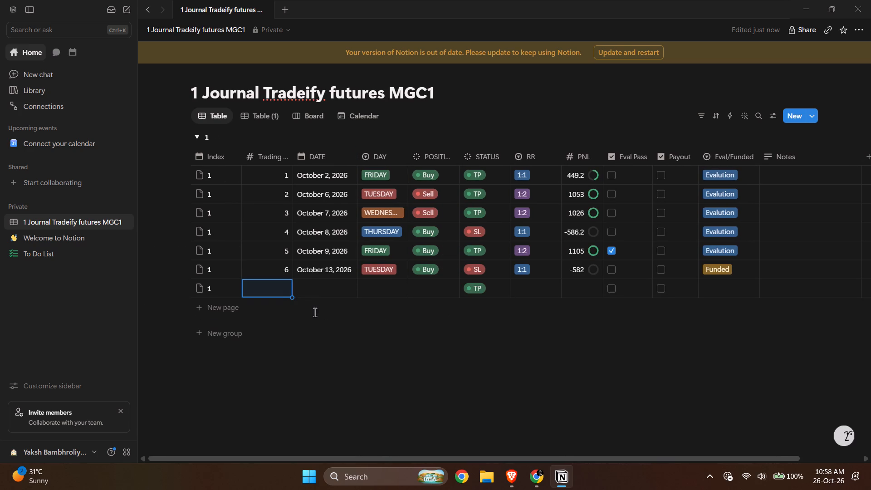
key(7)
key(Tab)
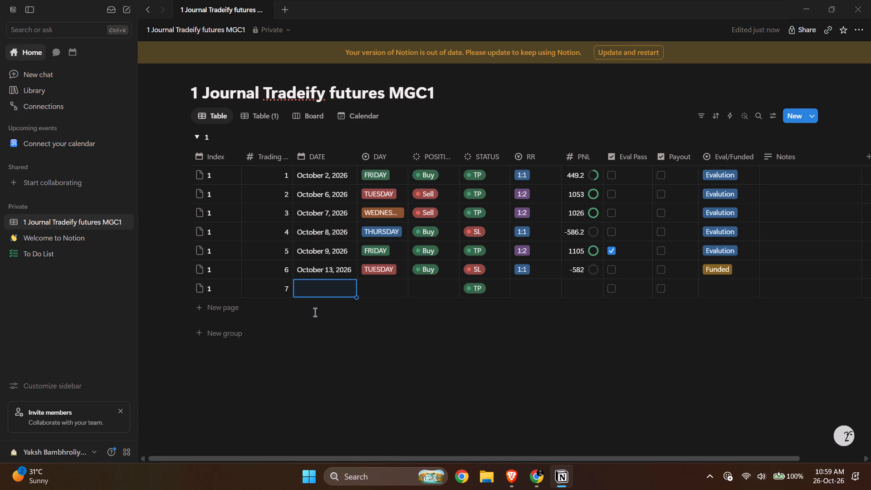
key(Return)
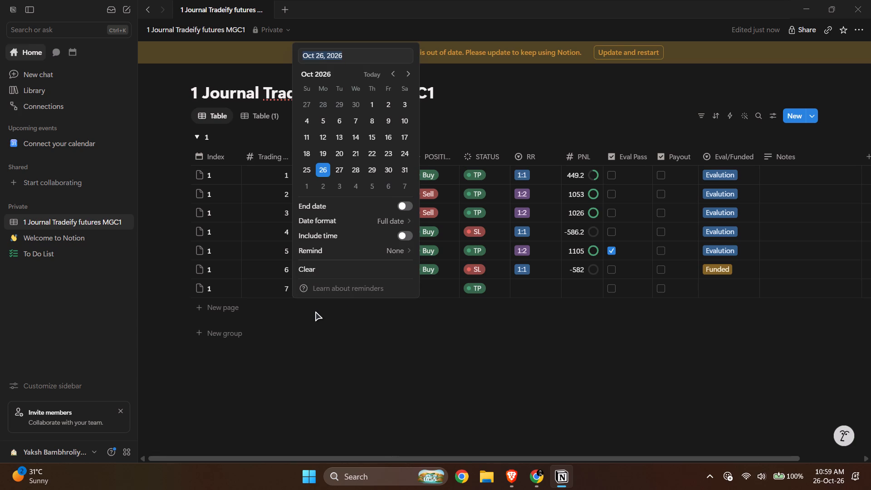
key(Up)
key(Up)
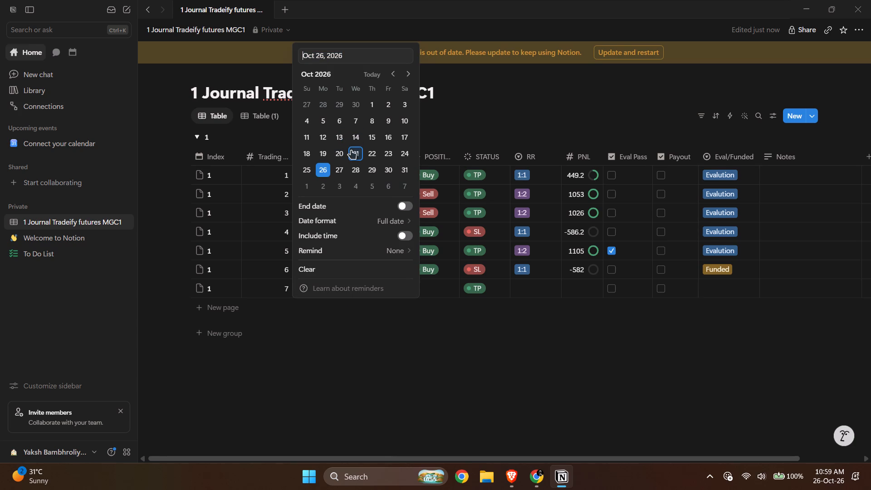
key(alt+Tab)
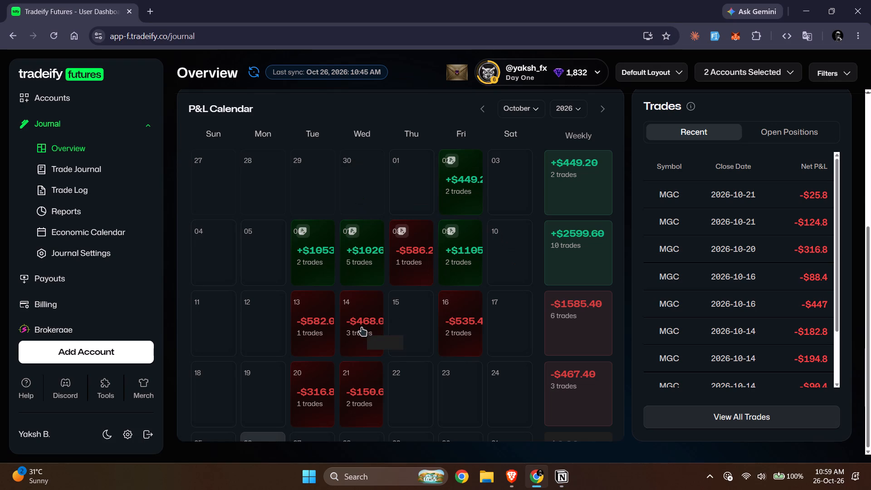
click(362, 327)
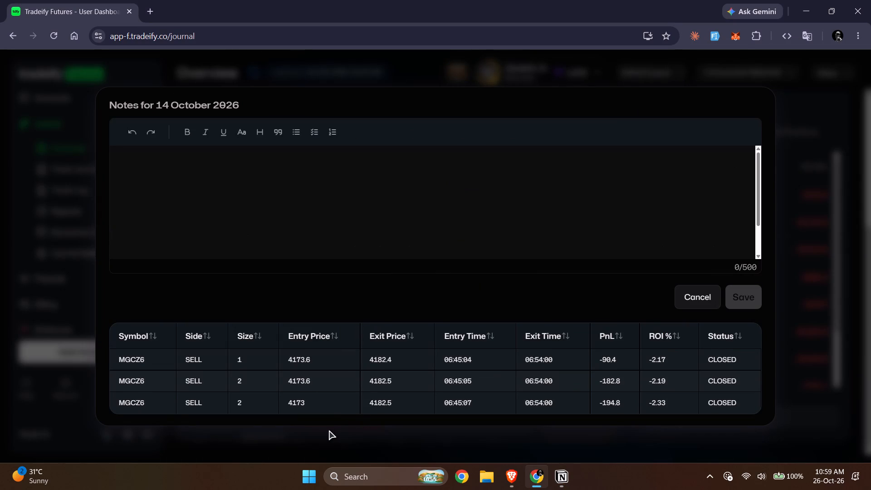
click(329, 431)
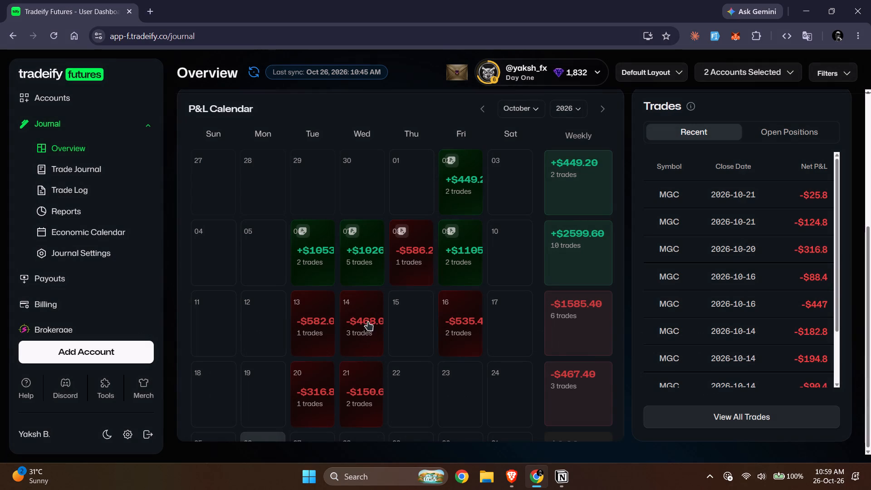
key(alt+Tab)
click(357, 135)
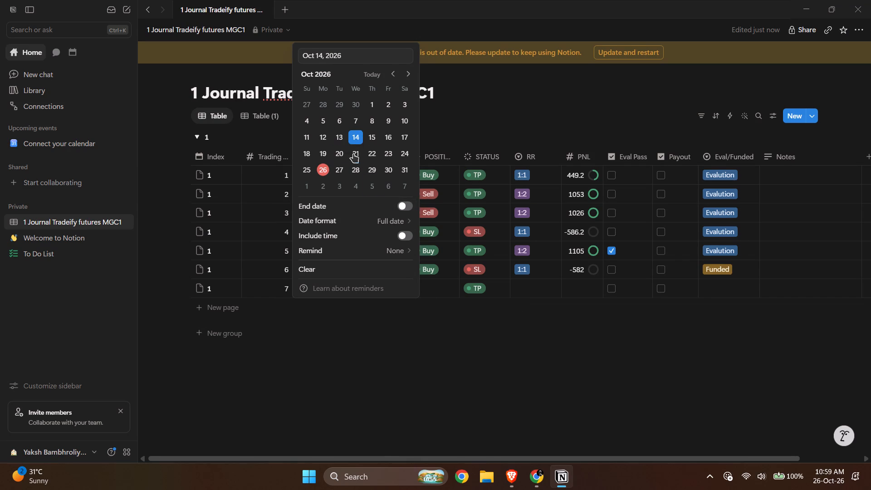
click(445, 338)
click(382, 286)
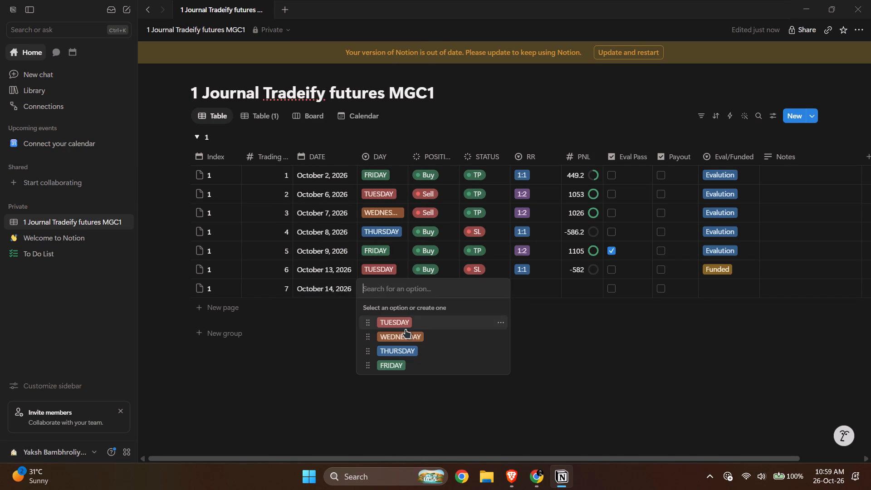
click(408, 334)
Set the seventh journal entry's POSITION to Sell, STATUS to SL, RR to 1:1 and PNL to -468.
click(421, 296)
click(438, 352)
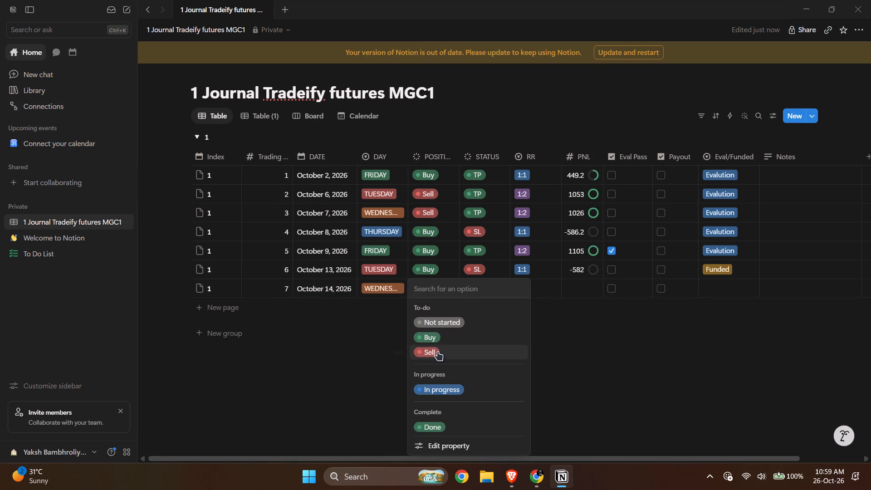
click(477, 285)
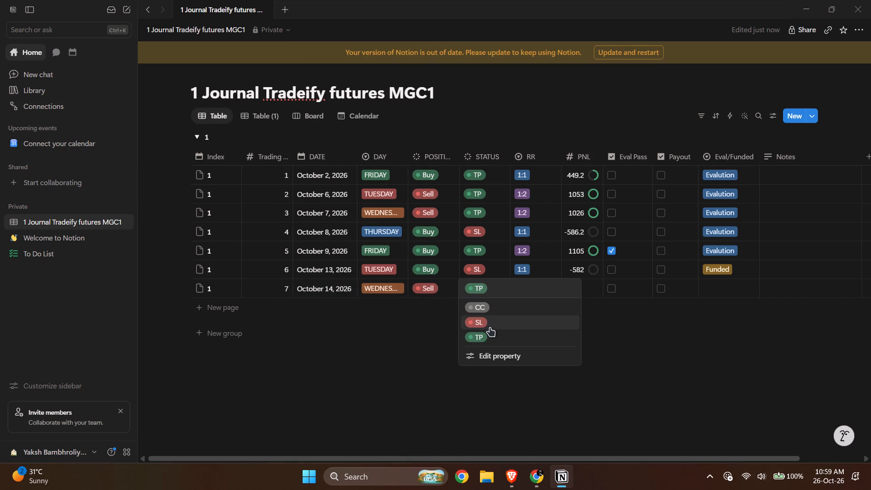
click(486, 324)
click(523, 282)
click(553, 332)
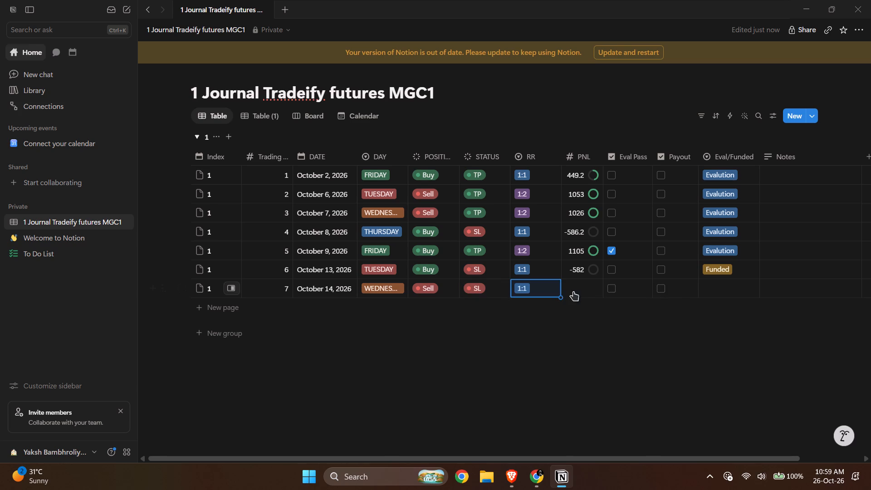
click(577, 290)
text(-468)
click(671, 338)
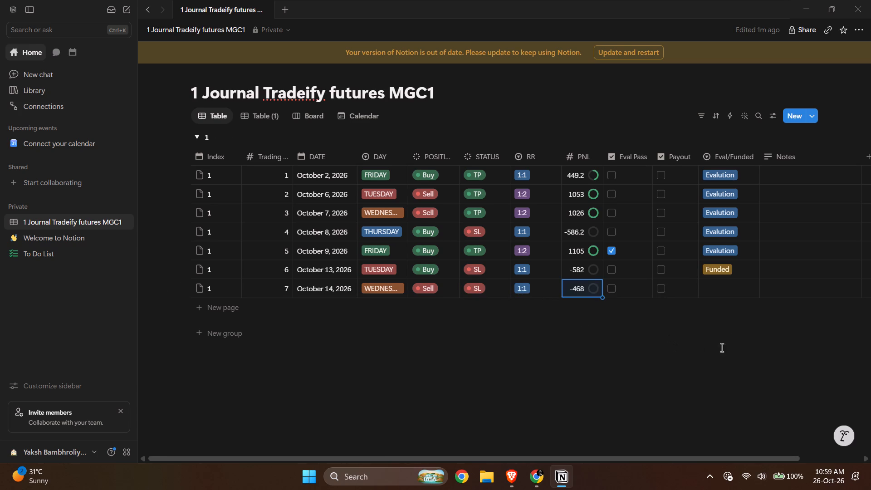
click(659, 317)
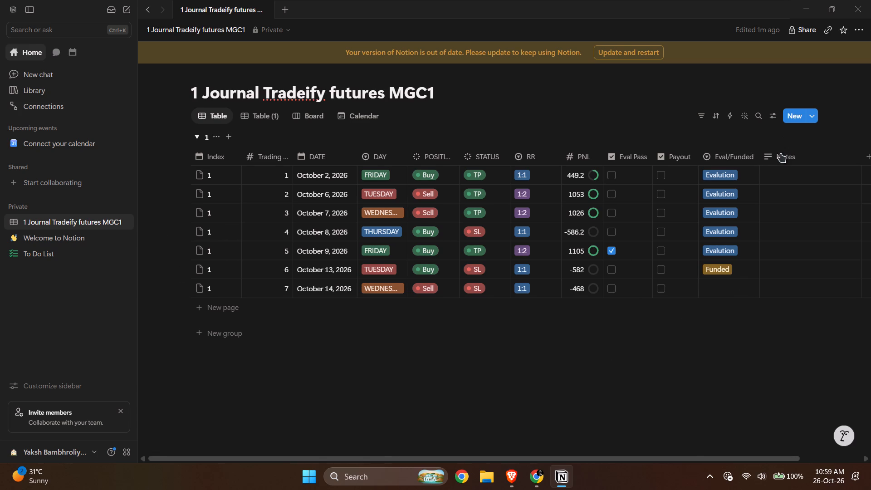
Add a Checkbox property named Acc Failed after the Notes column.
click(869, 157)
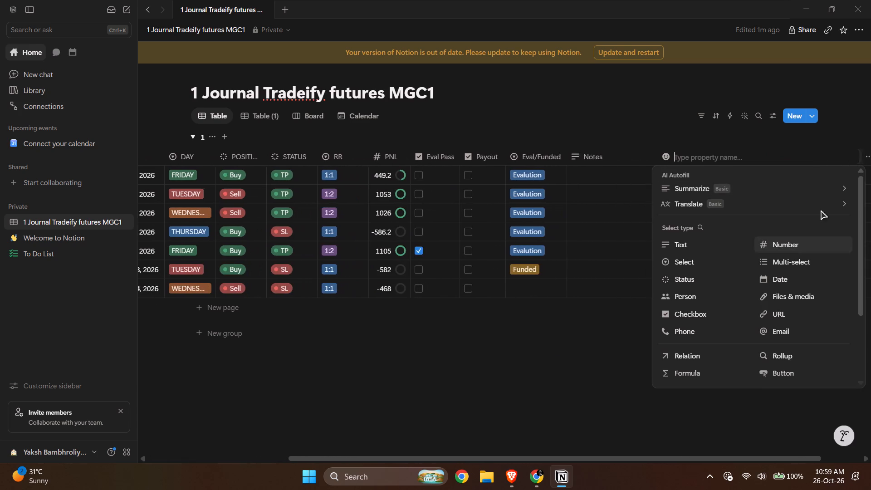
text(Acc)
key(space)
key(BackSpace)
key(BackSpace)
key(BackSpace)
key(BackSpace)
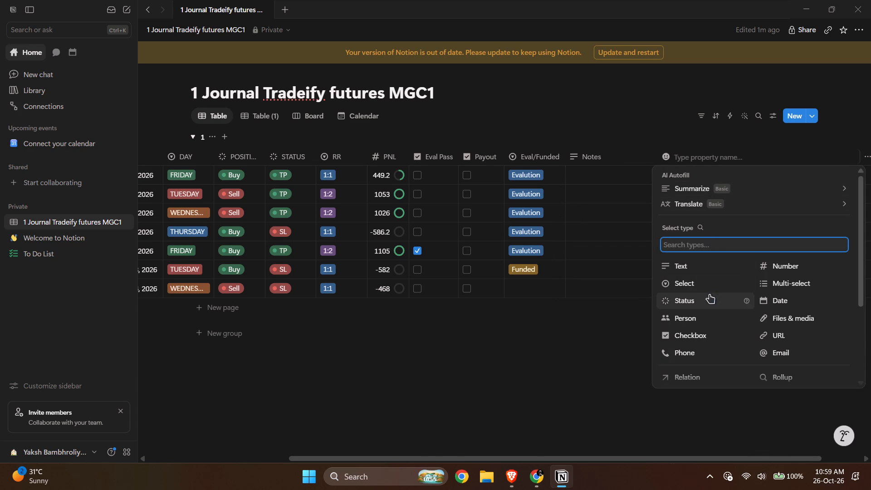
click(700, 333)
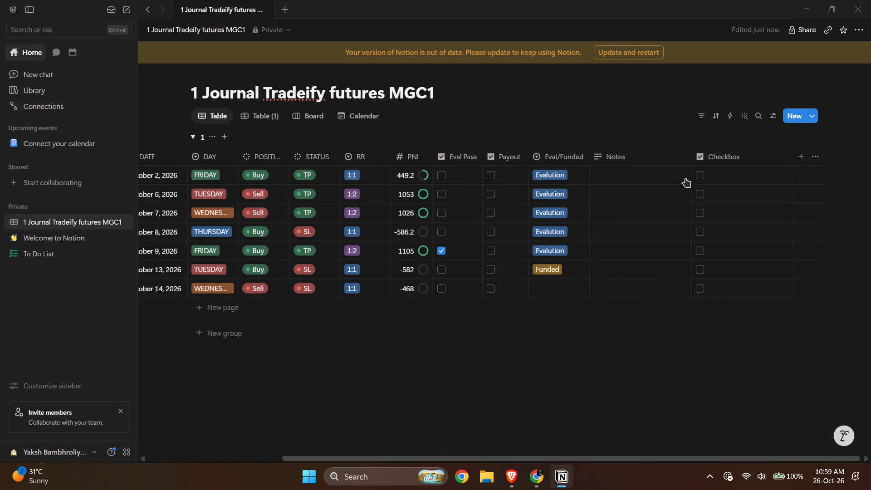
click(751, 155)
double_click(749, 178)
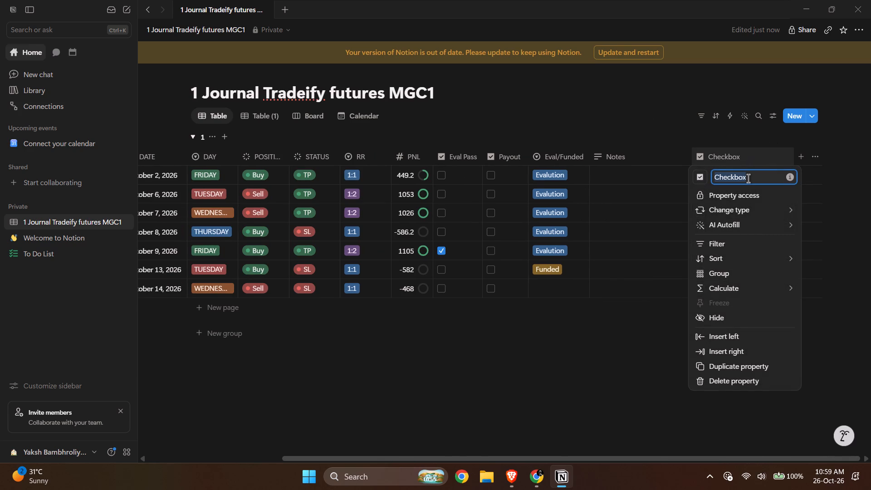
text(Acc)
key(space)
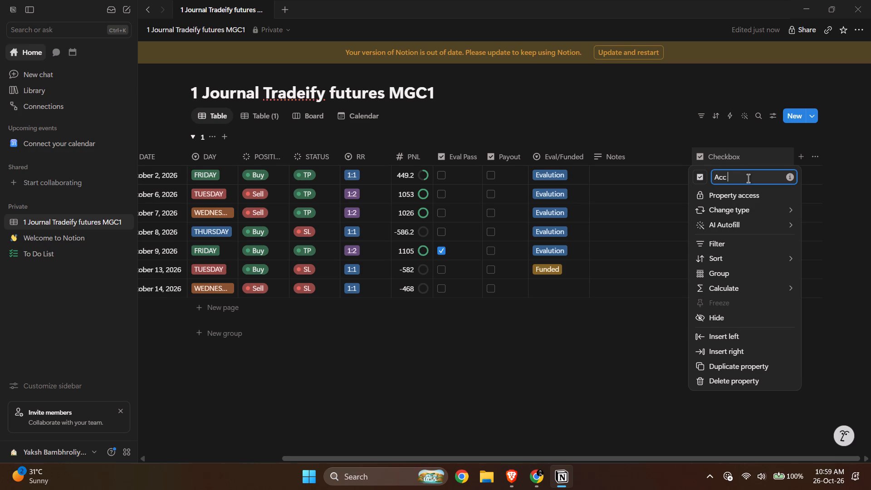
text(Failed)
key(Return)
click(664, 313)
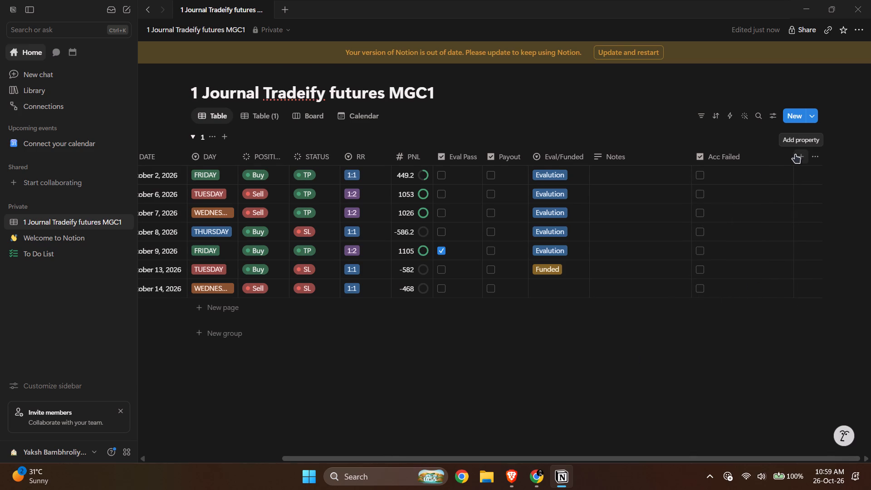
Narrow the Acc Failed column to less than half its width.
drag(793, 154, 766, 166)
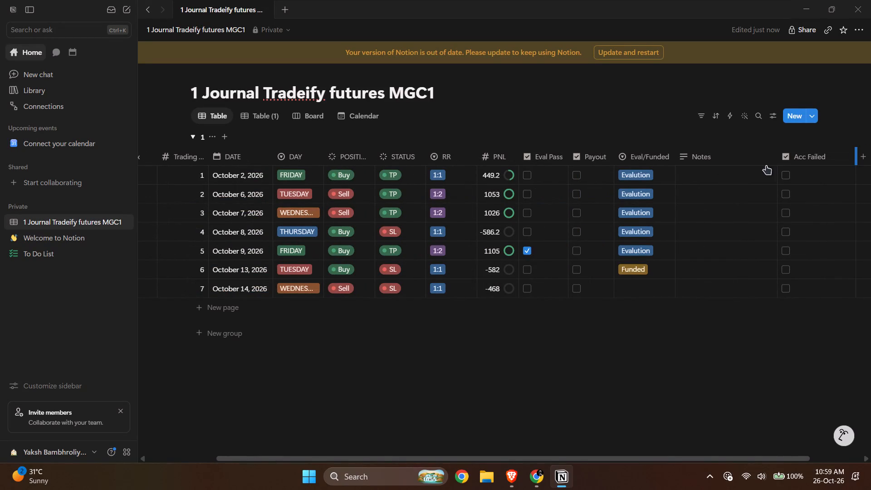
drag(766, 166, 731, 164)
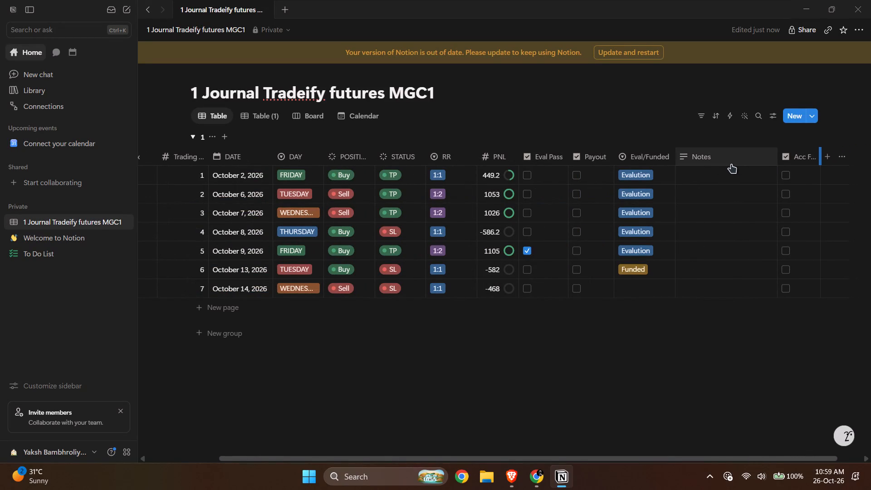
drag(731, 164, 731, 164)
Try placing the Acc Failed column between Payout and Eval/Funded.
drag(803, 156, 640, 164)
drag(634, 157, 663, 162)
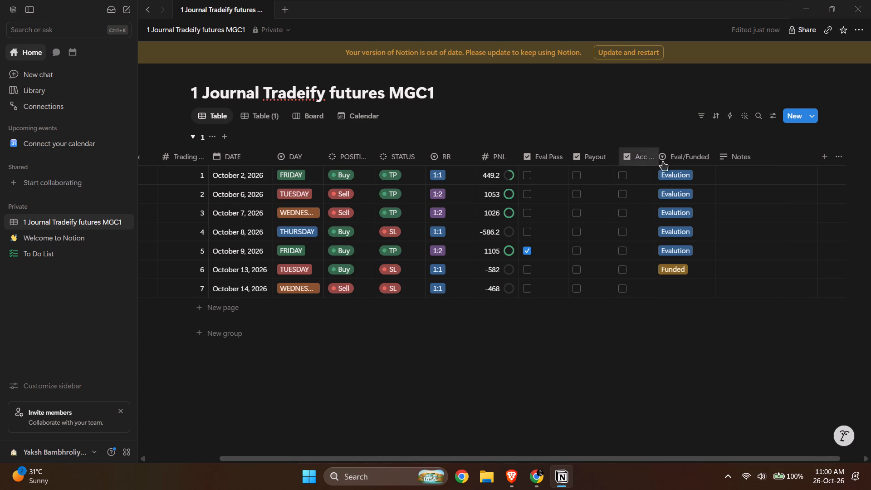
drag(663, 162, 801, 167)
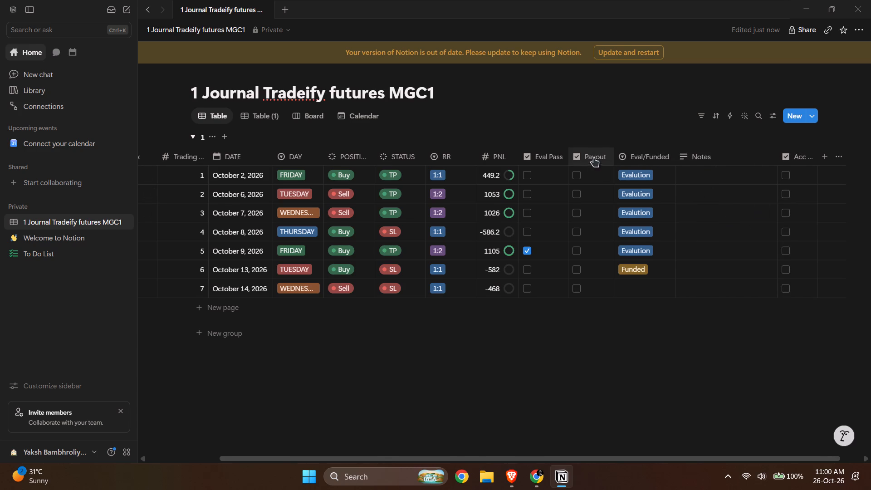
Reorder the columns so that Eval Pass, Acc Failed and Payout follow Notes in that order.
drag(595, 152, 832, 160)
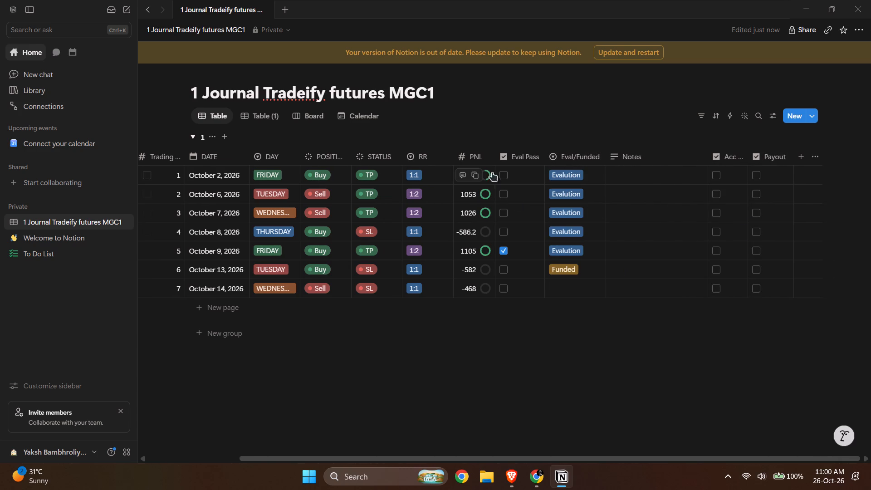
drag(524, 156, 625, 163)
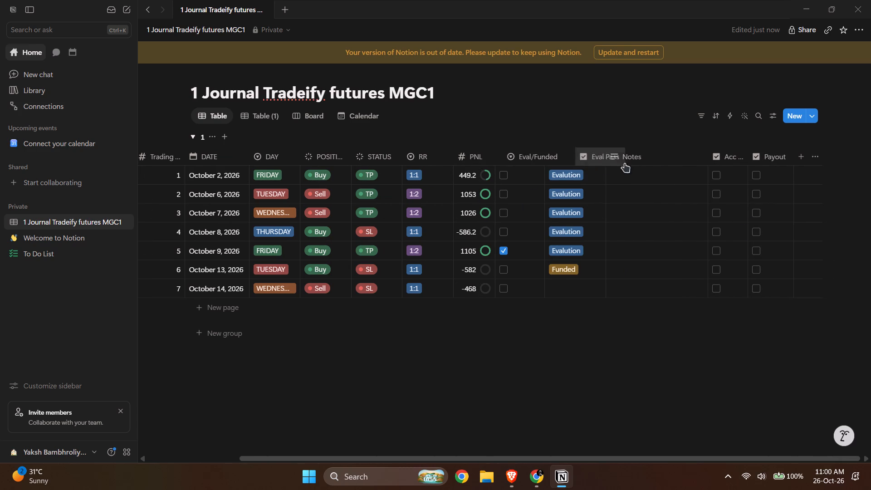
drag(625, 163, 740, 165)
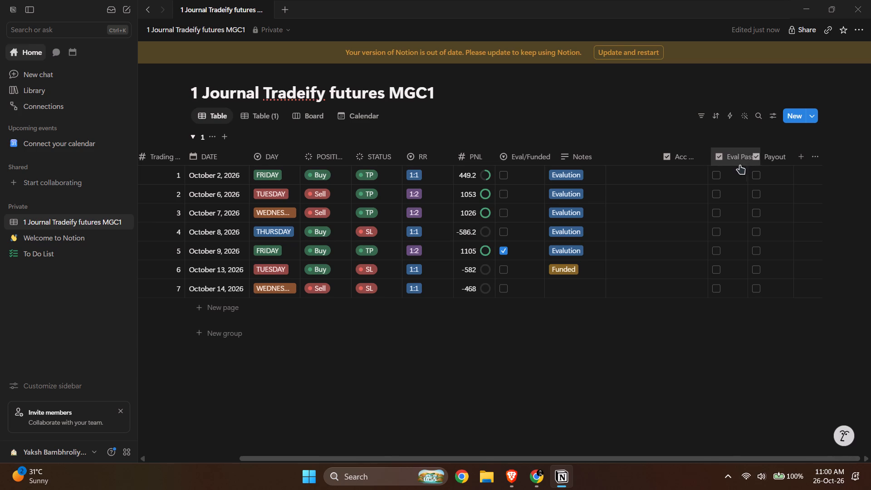
drag(740, 165, 692, 166)
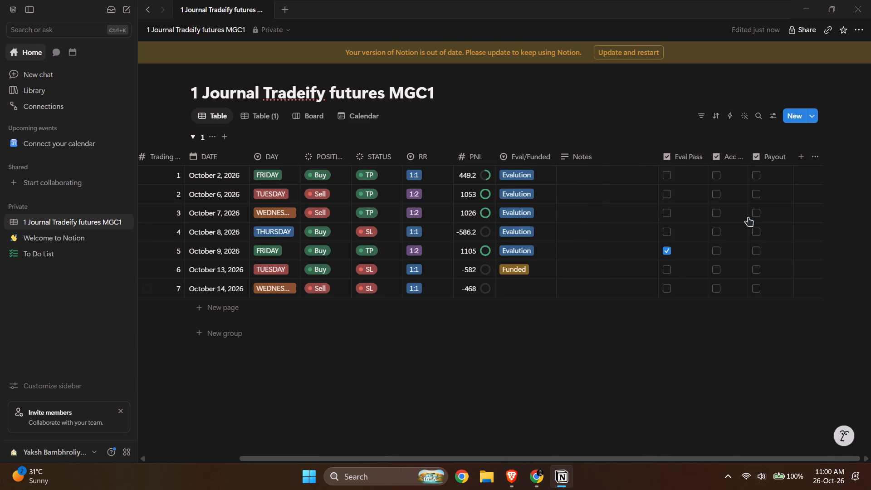
shift+scroll(658, 334, up, 1)
shift+scroll(655, 331, down, 1)
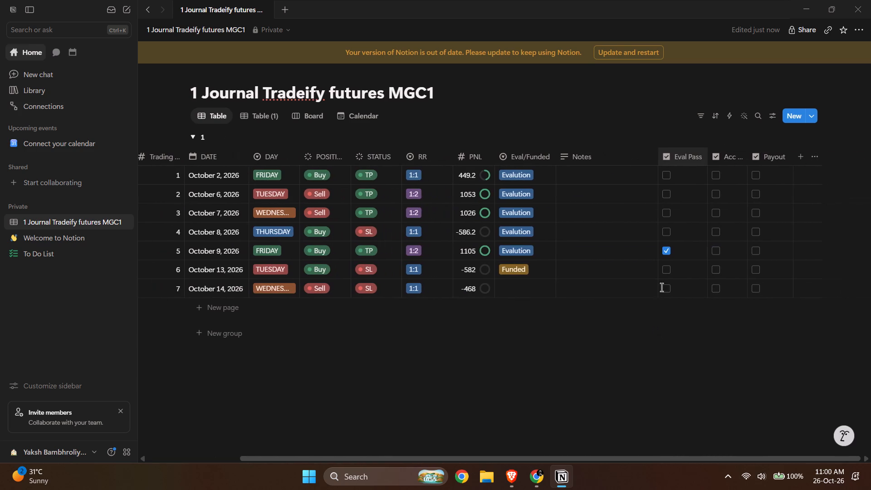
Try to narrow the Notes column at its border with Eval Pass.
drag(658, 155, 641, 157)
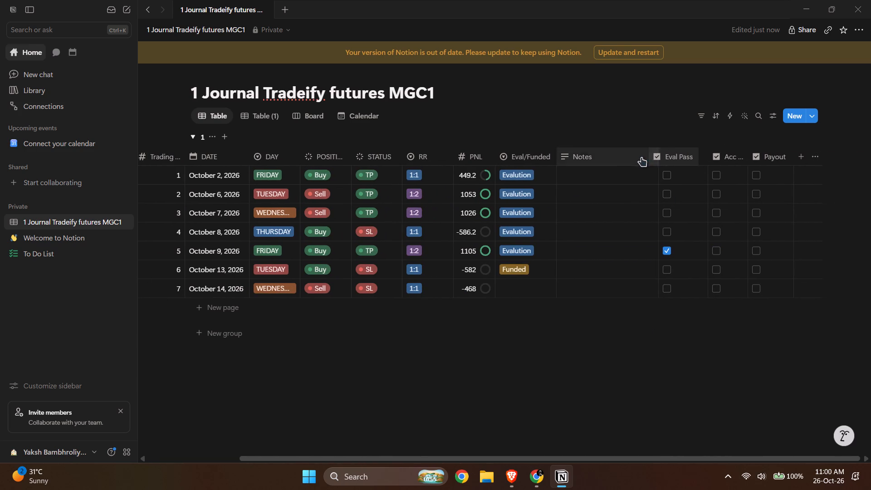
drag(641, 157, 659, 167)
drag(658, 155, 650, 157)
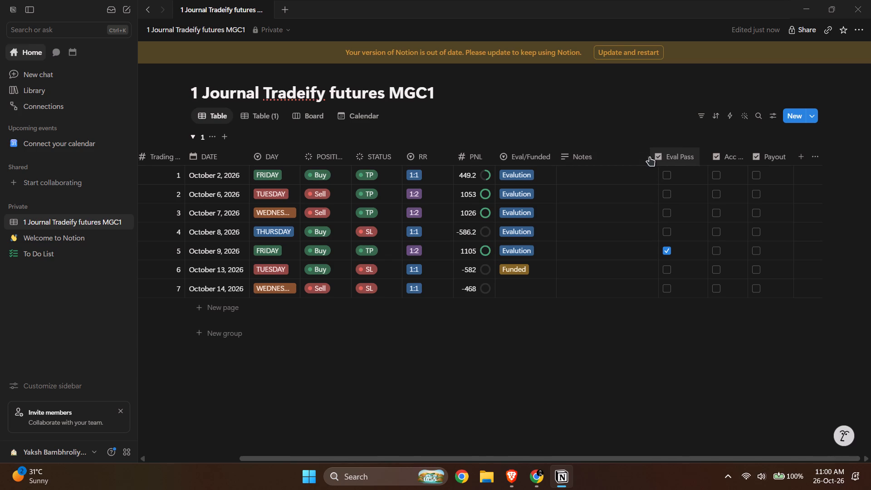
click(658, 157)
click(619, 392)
Set the seventh journal entry's Eval/Funded value to Funded.
ctrl+scroll(631, 214, up, 2)
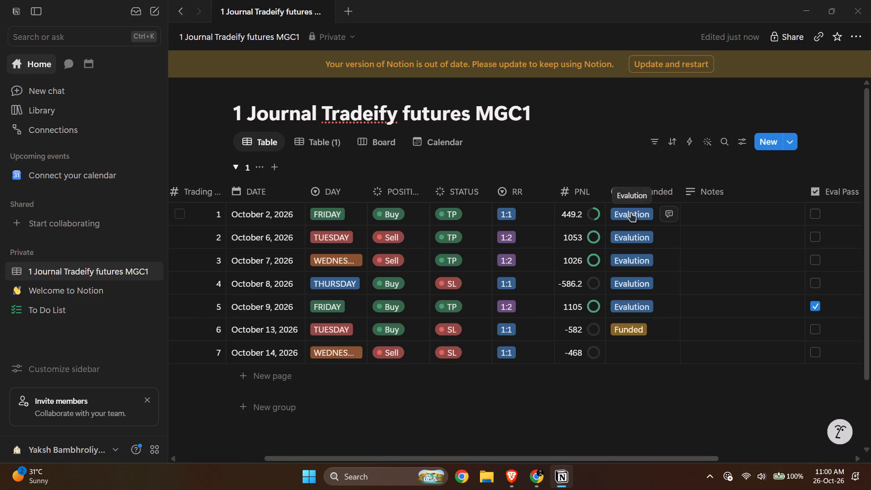
ctrl+scroll(631, 213, down, 2)
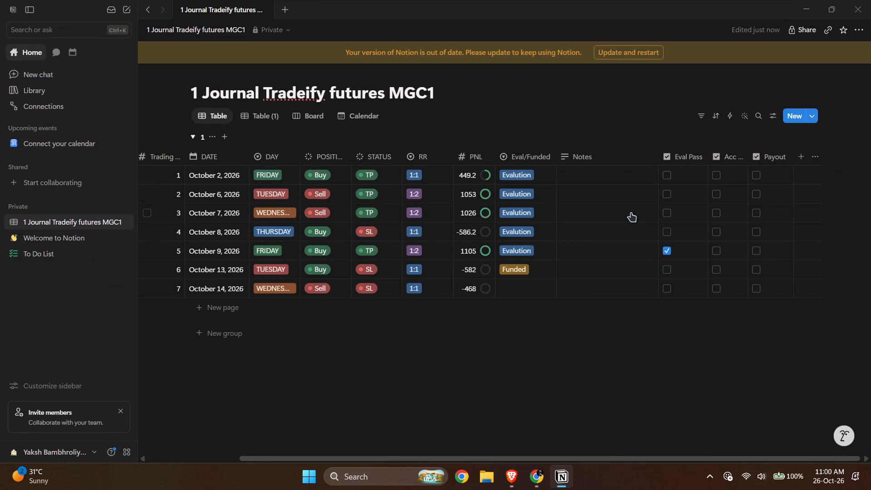
ctrl+scroll(631, 213, down, 1)
ctrl+scroll(631, 213, up, 1)
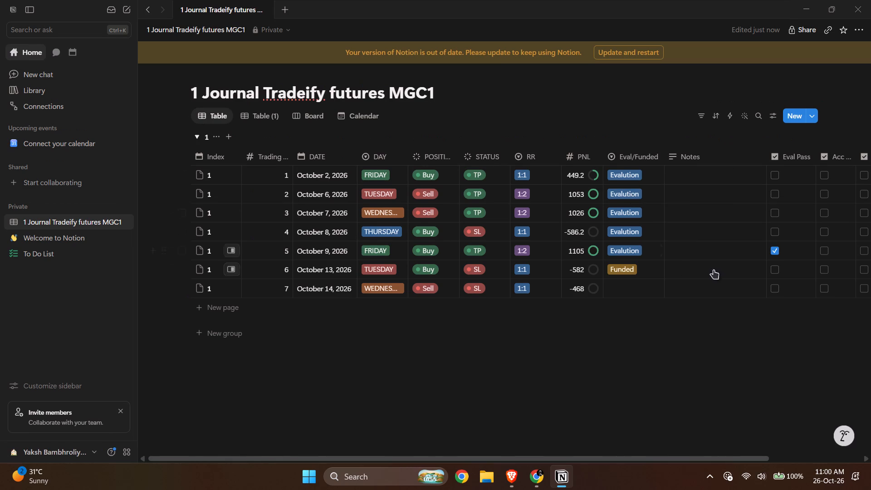
click(627, 285)
click(646, 335)
click(639, 343)
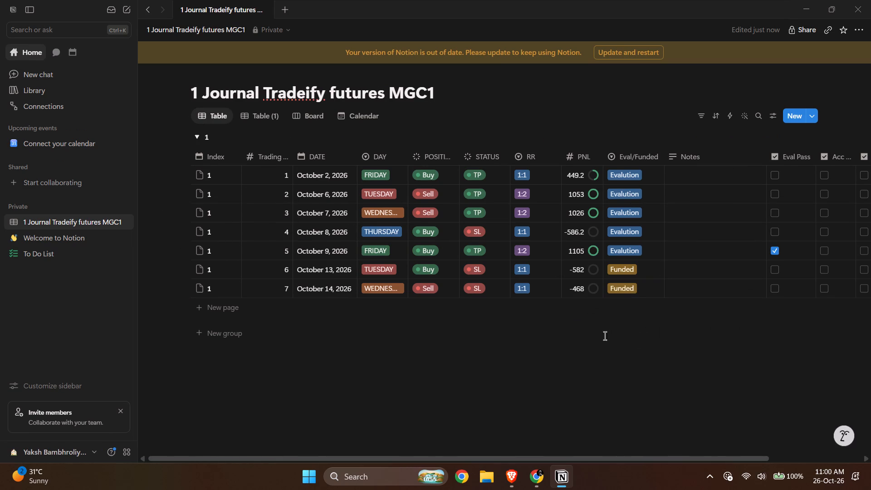
Add an eighth journal entry with STATUS SL and Trading Index 8.
click(218, 301)
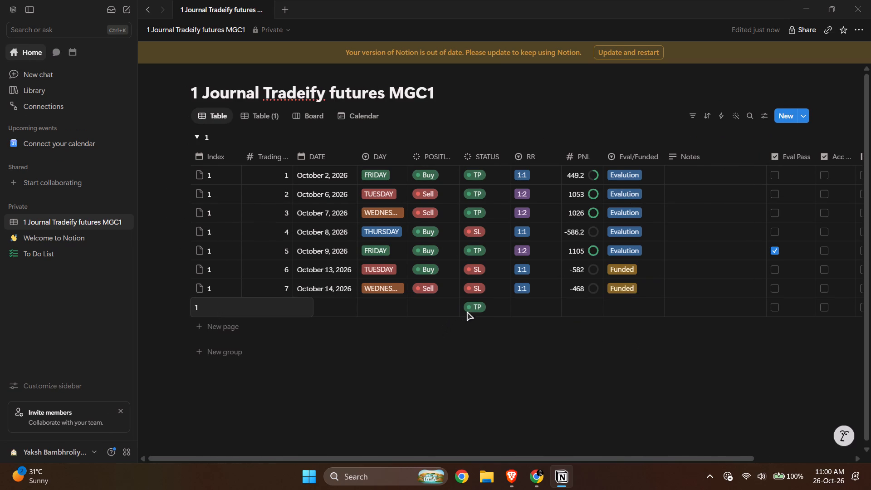
click(476, 310)
click(476, 310)
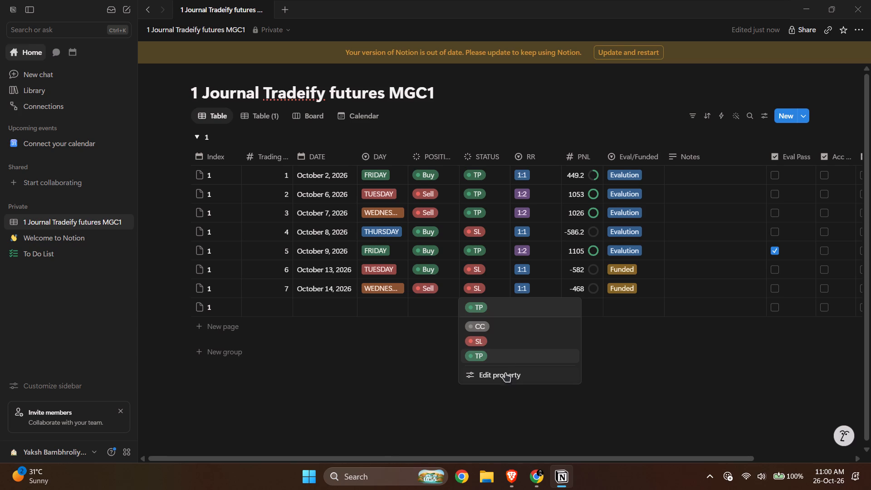
click(508, 375)
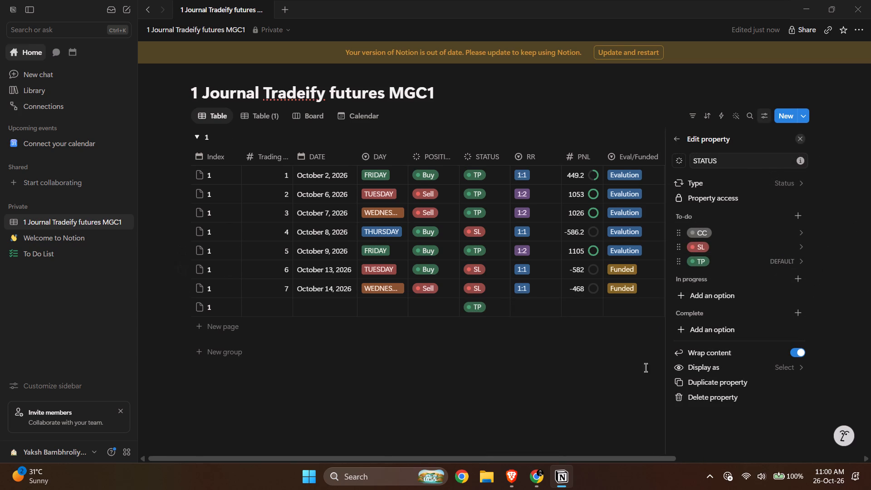
click(604, 397)
click(475, 306)
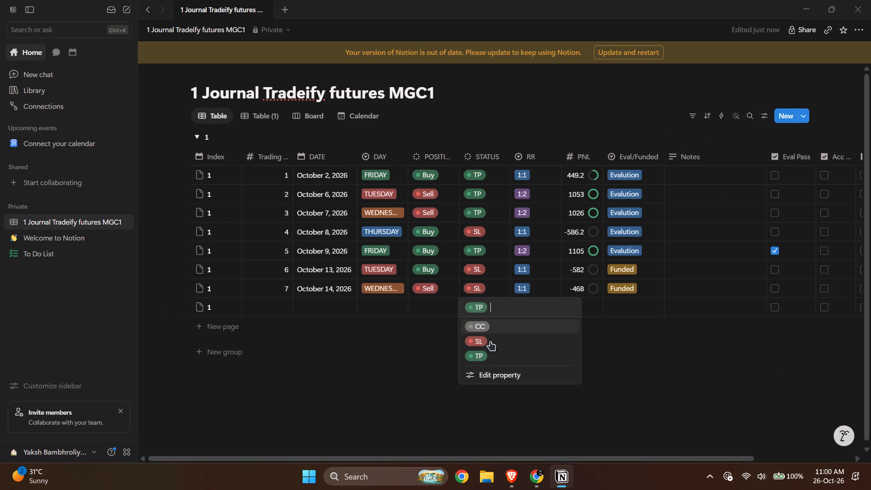
click(490, 342)
click(421, 307)
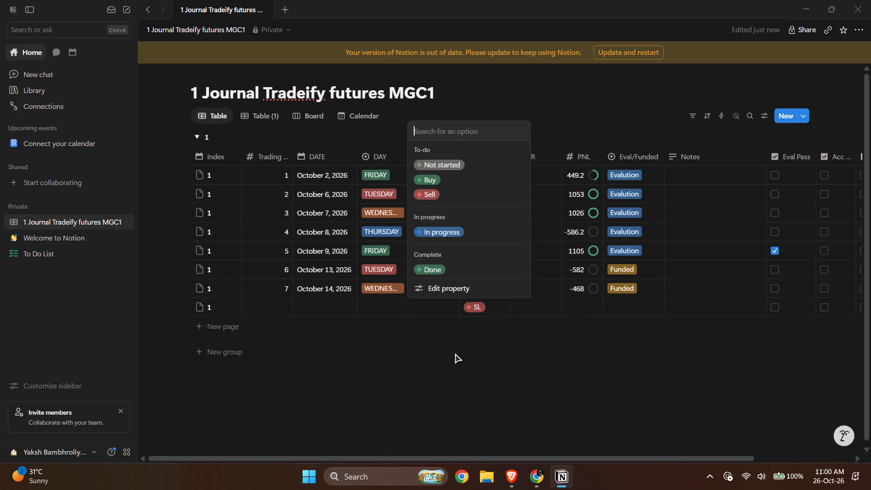
click(471, 371)
click(272, 306)
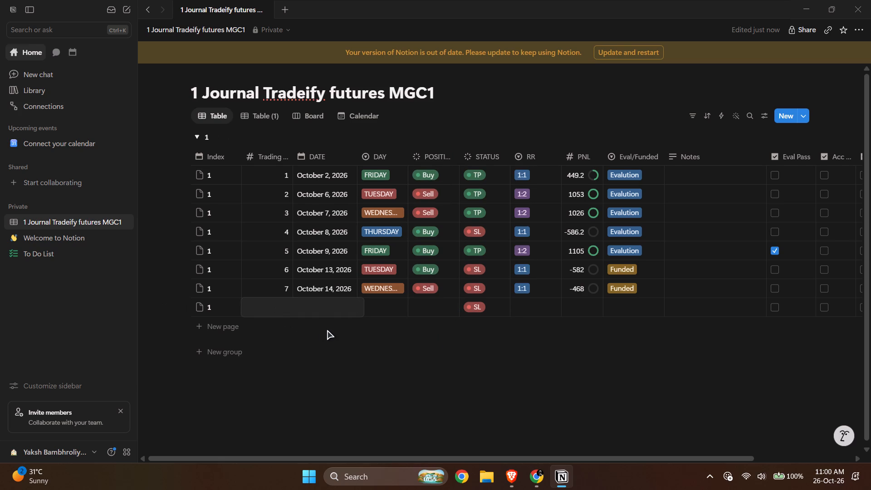
key(8)
key(Return)
key(Tab)
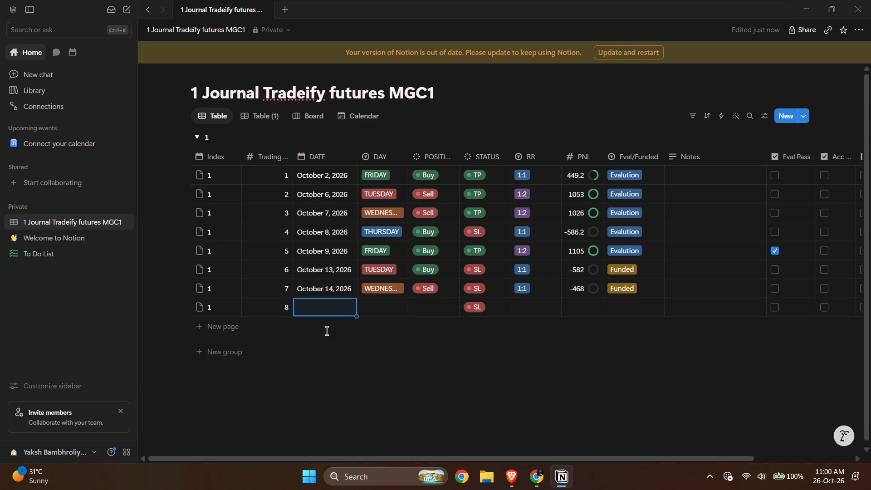
Switch to Tradeify in Chrome and check the October 16 trades in the P&L Calendar.
key(alt+Tab)
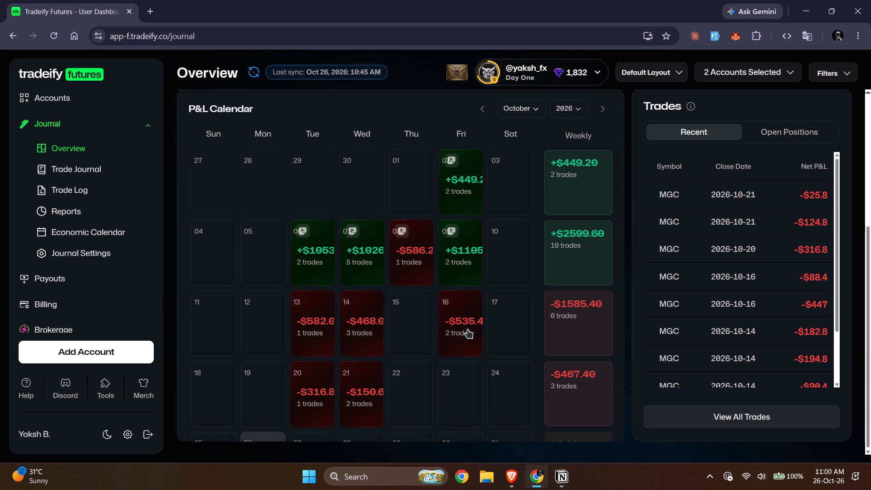
click(462, 336)
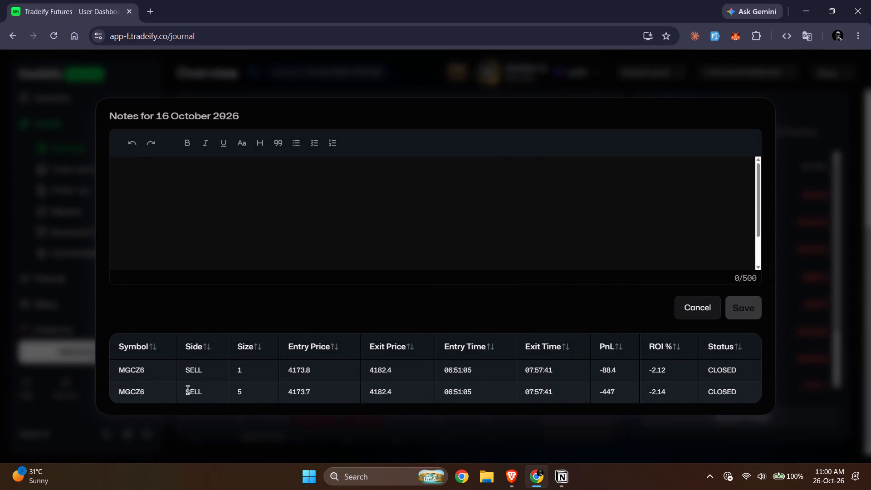
click(426, 423)
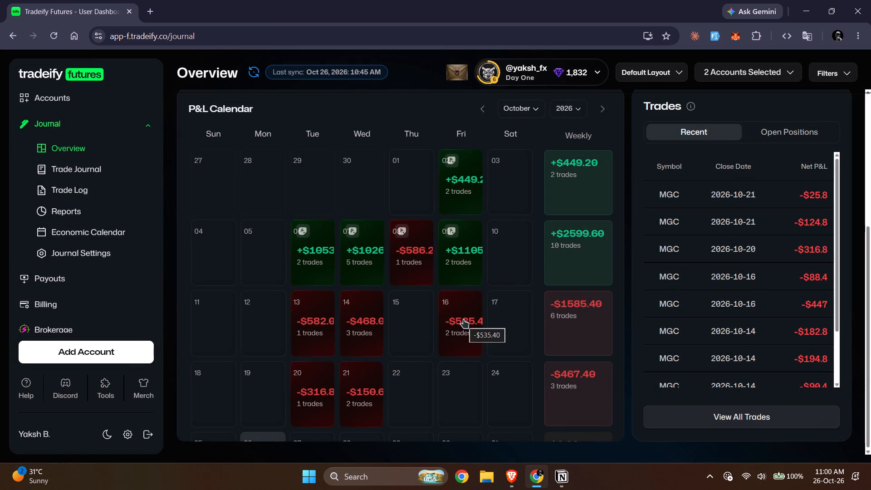
Switch to Notion and fill the eighth journal entry with DATE October 16, 2026, DAY FRIDAY, position Sell and RR 1:1.
key(alt+Tab)
click(327, 310)
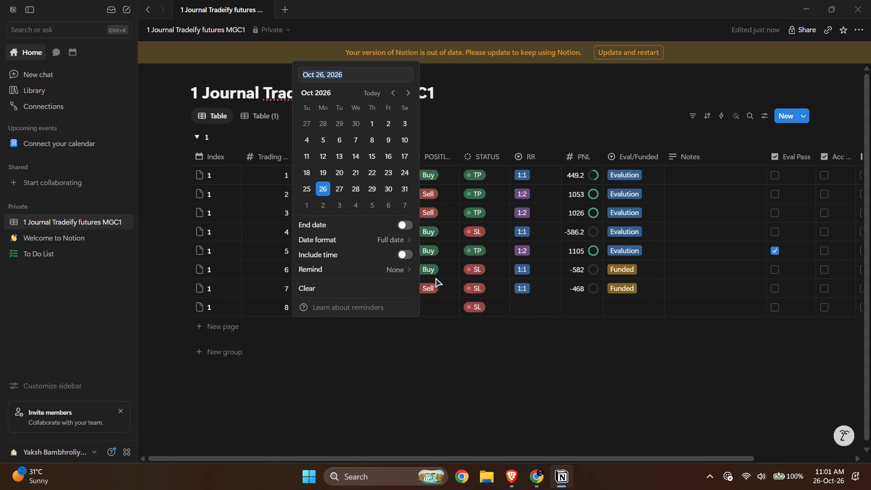
click(385, 159)
click(379, 360)
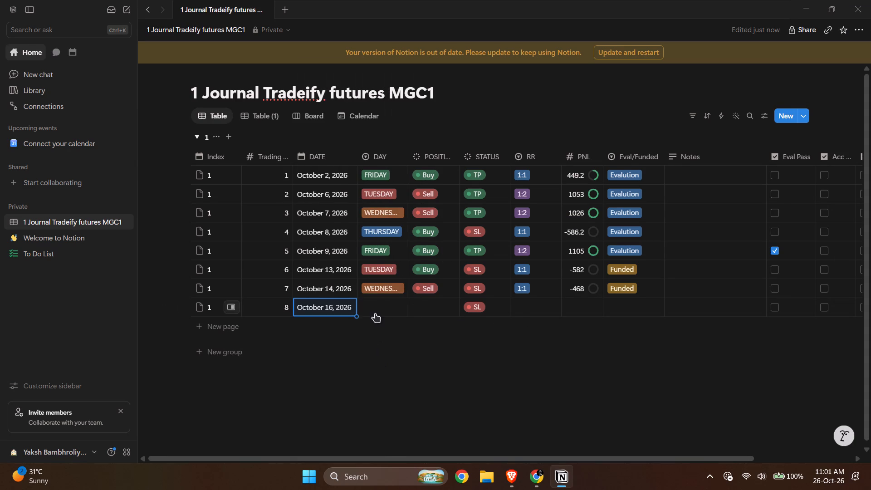
click(378, 306)
click(414, 383)
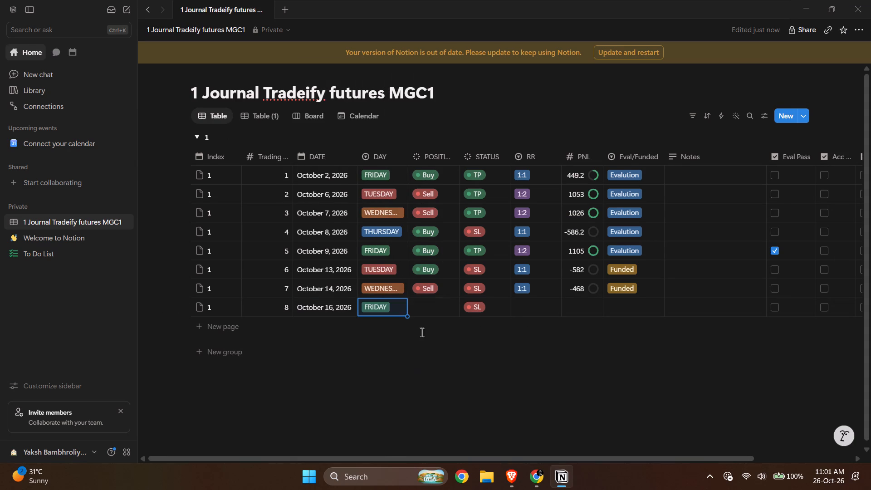
click(435, 305)
click(444, 191)
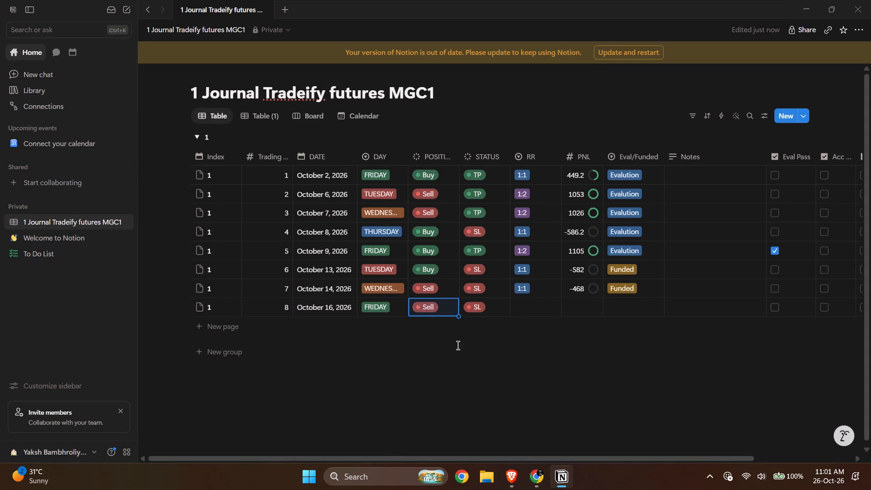
click(535, 306)
click(568, 357)
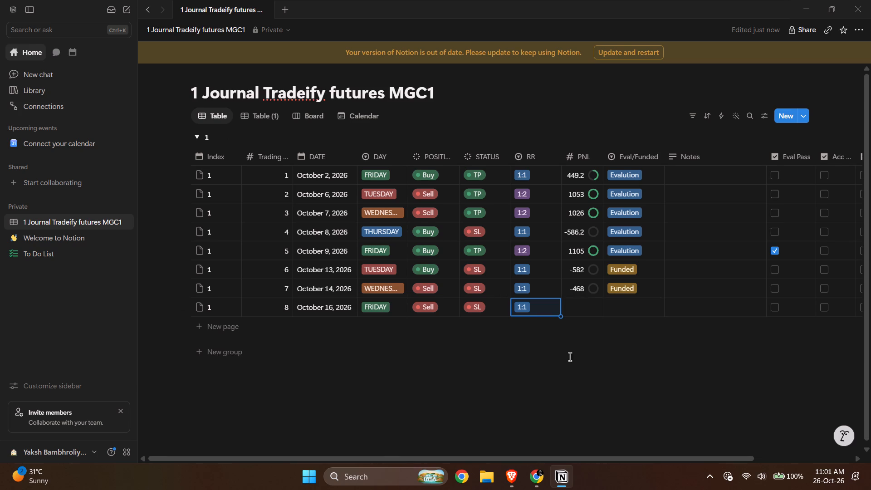
click(586, 307)
key(alt+Tab)
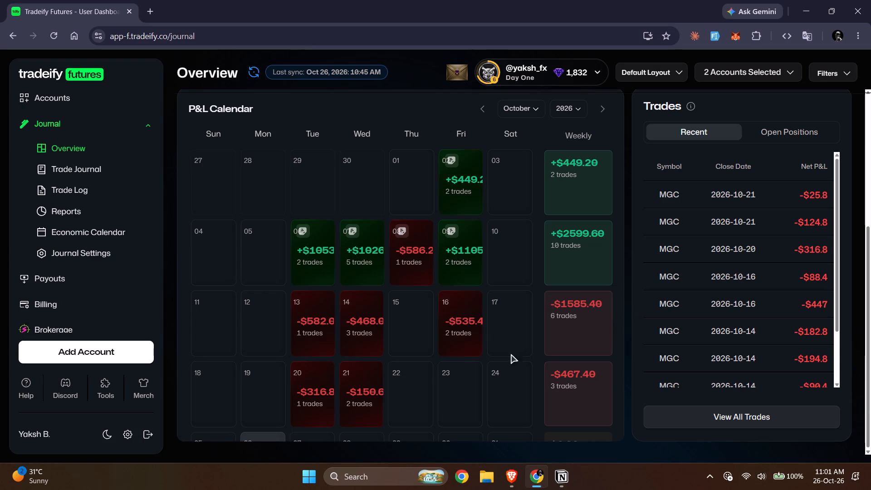
key(alt+Tab)
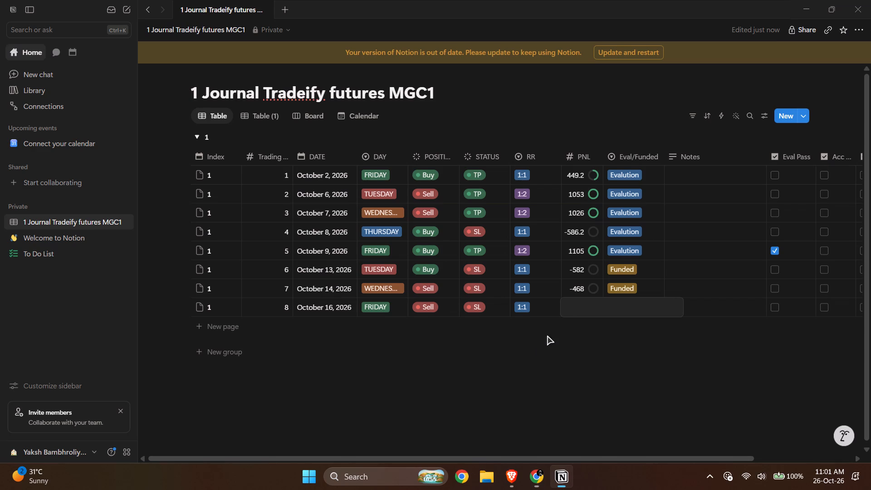
key(minus)
text(535.40)
click(615, 394)
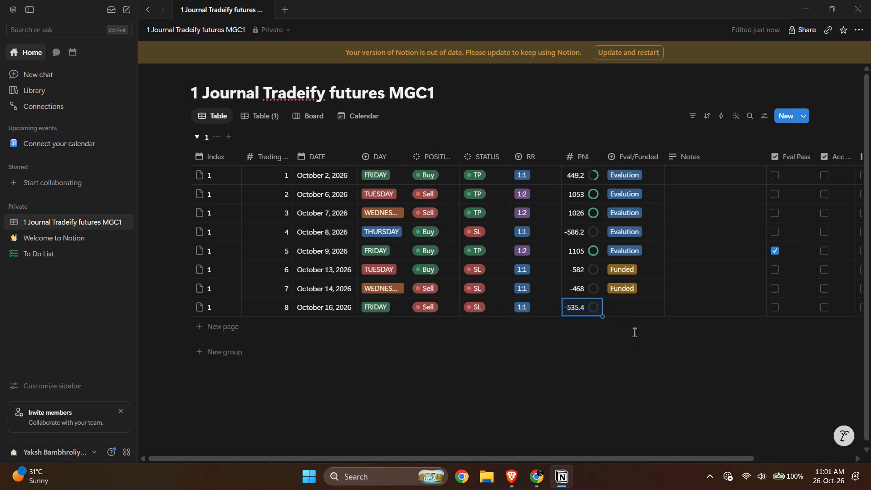
click(621, 310)
click(656, 353)
click(632, 402)
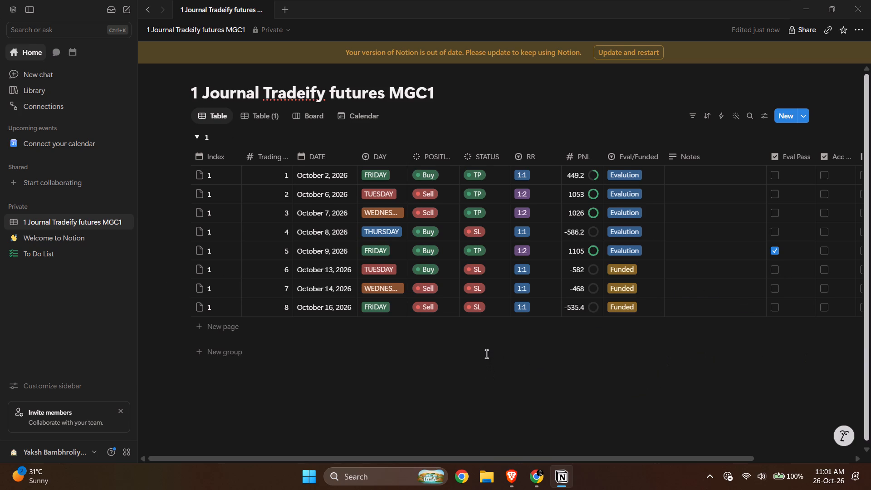
Add a ninth journal entry with Index 1 and Trading Index 9.
click(205, 329)
key(1)
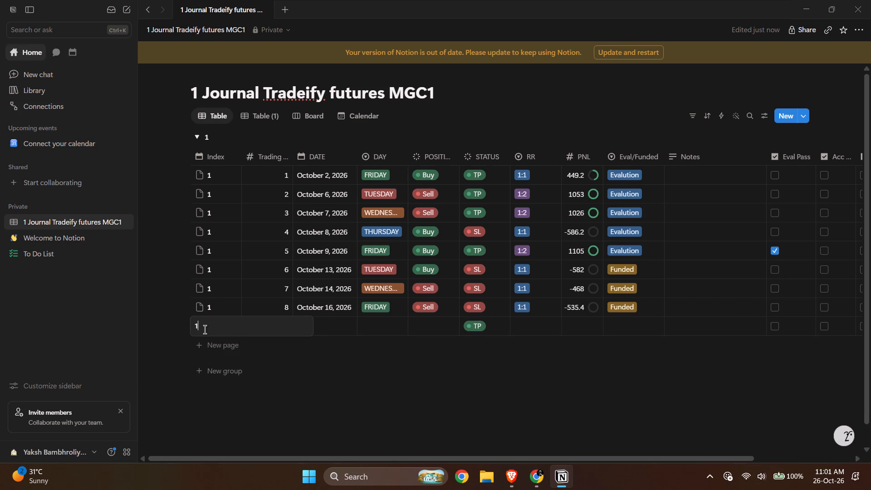
key(BackSpace)
key(Tab)
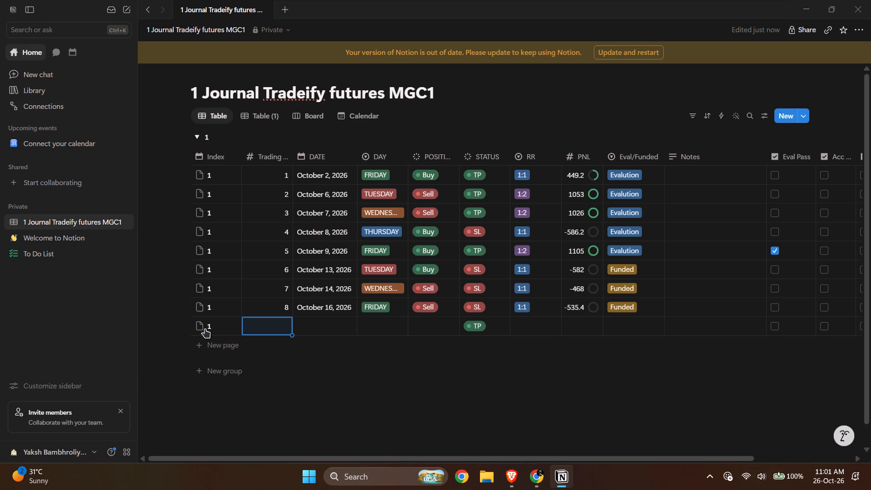
key(9)
key(Tab)
Switch to Tradeify in Chrome and check the October 20 trades in the P&L Calendar.
key(alt+Tab)
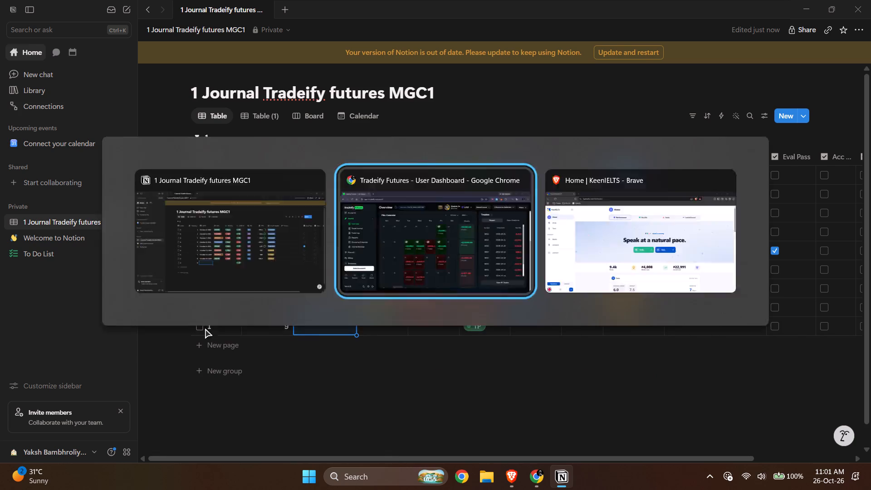
click(308, 392)
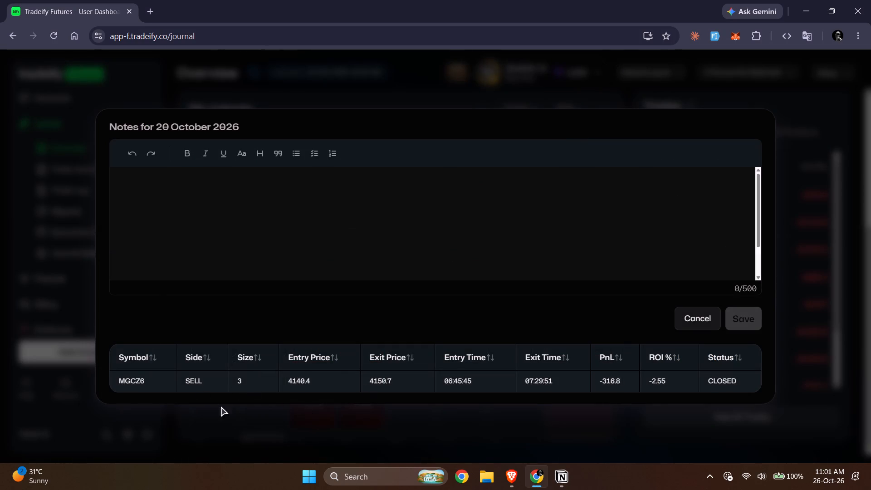
click(300, 426)
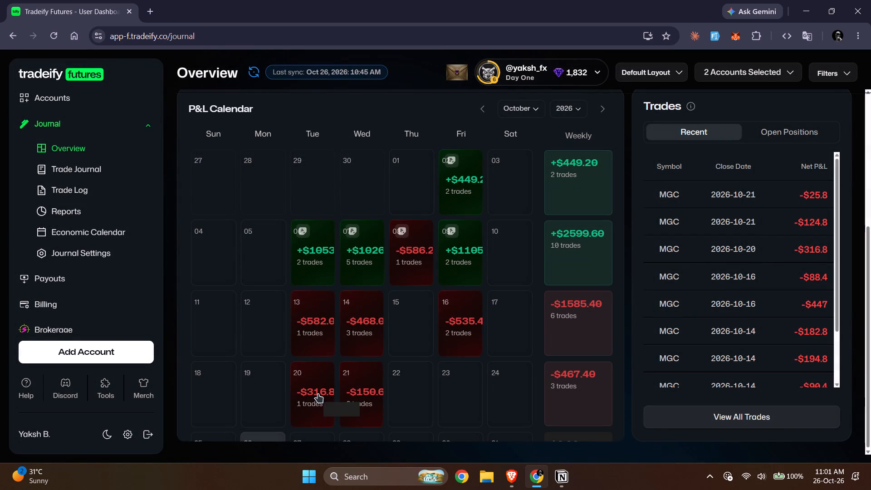
Switch to Notion and fill the ninth journal entry with DATE October 19, 2026, DAY TUESDAY, position Sell and RR 1:1.
key(alt+Tab)
click(332, 332)
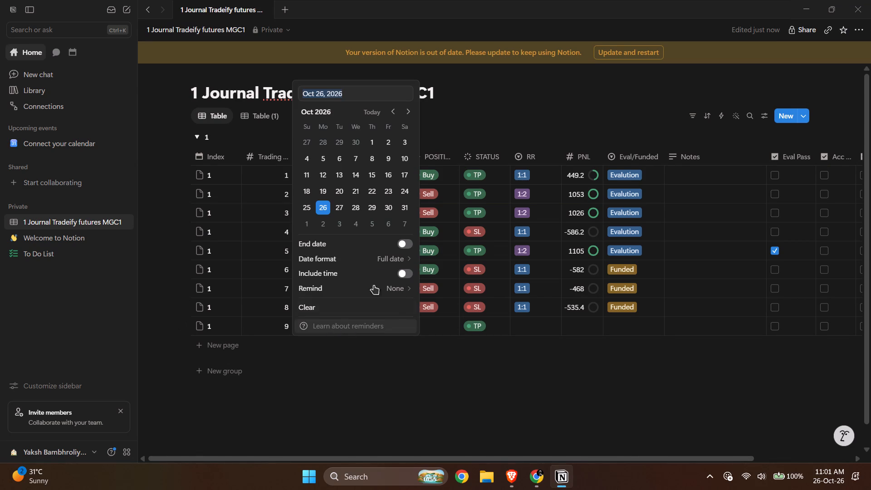
click(326, 191)
click(384, 394)
click(381, 327)
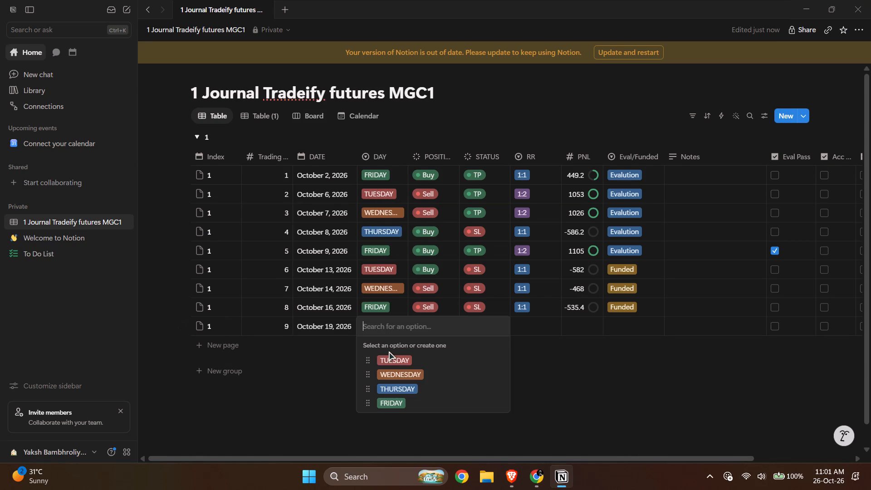
click(397, 359)
click(422, 326)
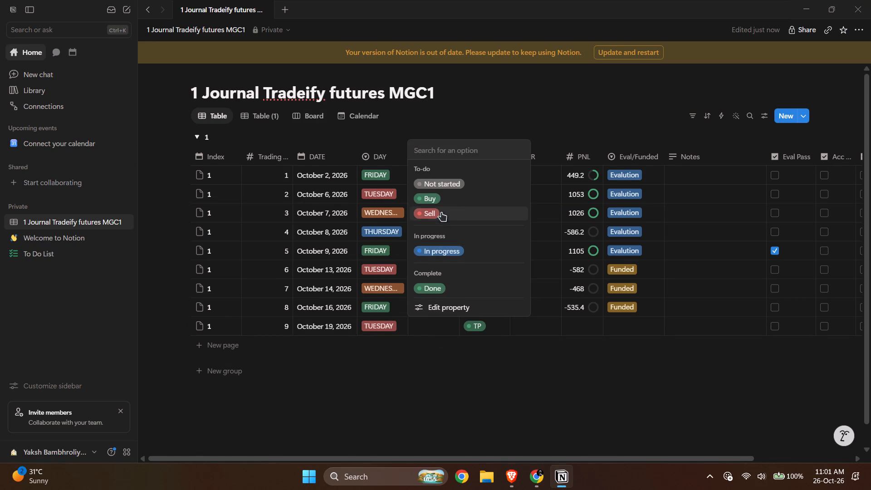
click(441, 212)
click(531, 325)
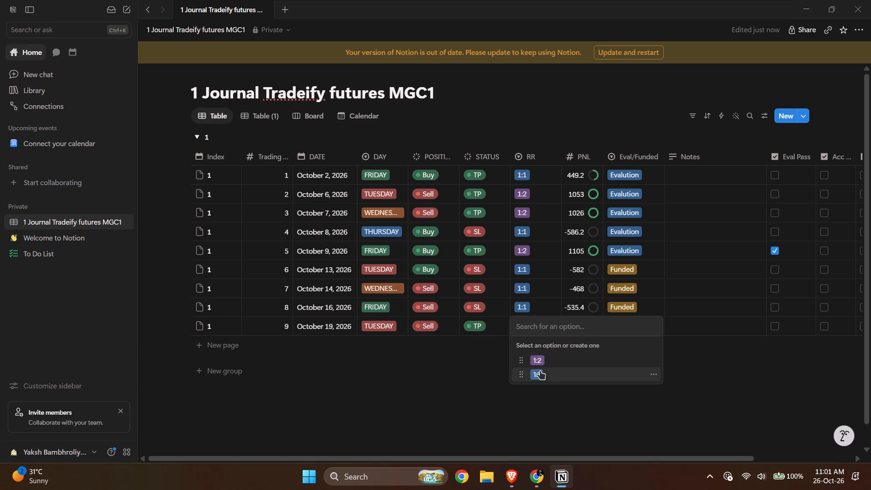
click(540, 371)
Set the ninth journal entry's PNL to -306.80.
click(582, 326)
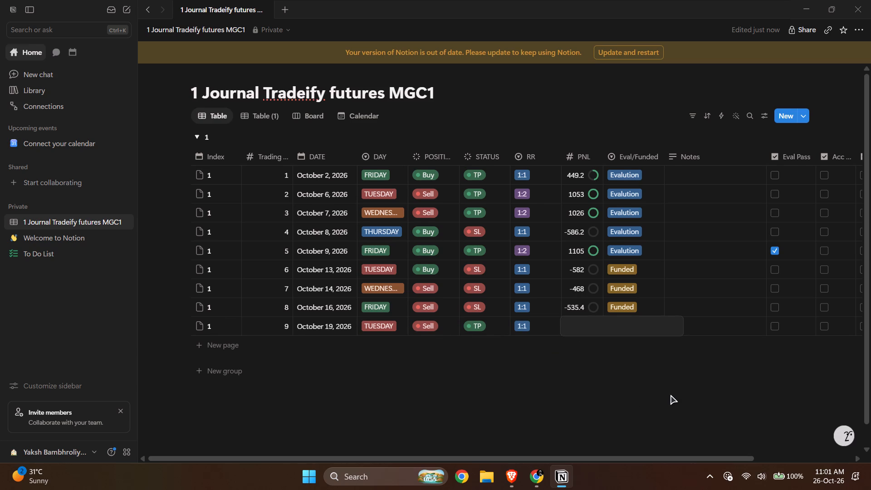
text(-306.80)
click(609, 412)
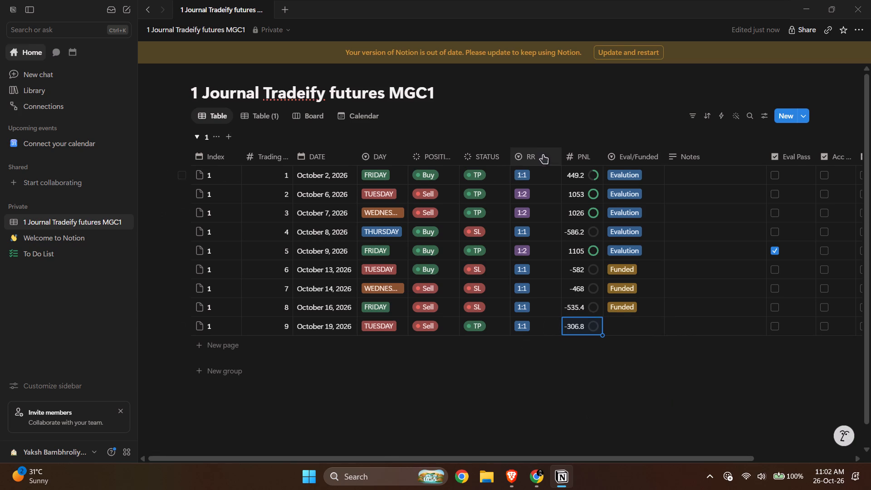
Move the RR column ahead of the STATUS column in the journal table.
drag(533, 150, 481, 162)
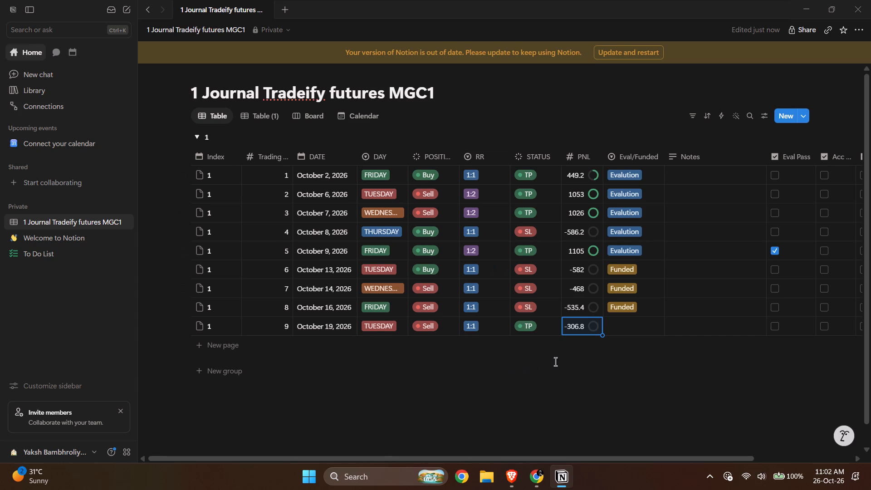
Correct the ninth journal entry's PNL to -316.8 and check it against October 20 in Tradeify's P&L Calendar in Chrome.
click(594, 328)
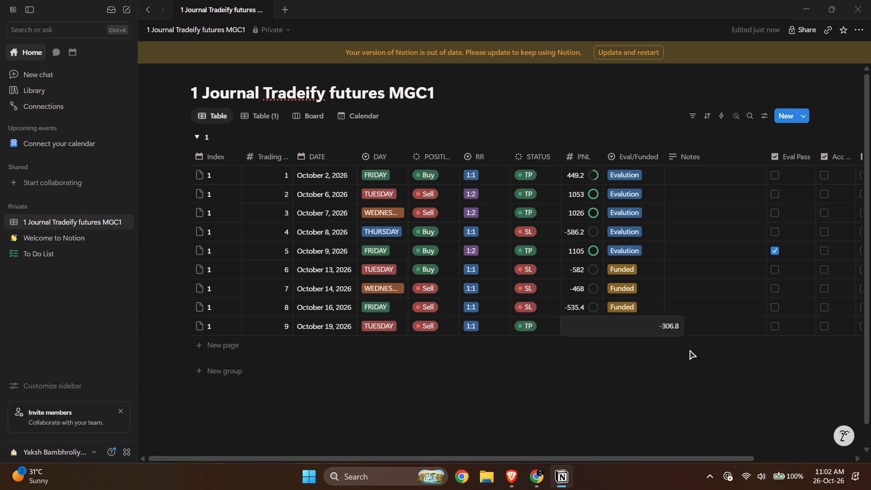
key(Left)
key(Left)
key(Left)
key(BackSpace)
key(1)
key(Return)
key(alt+Tab)
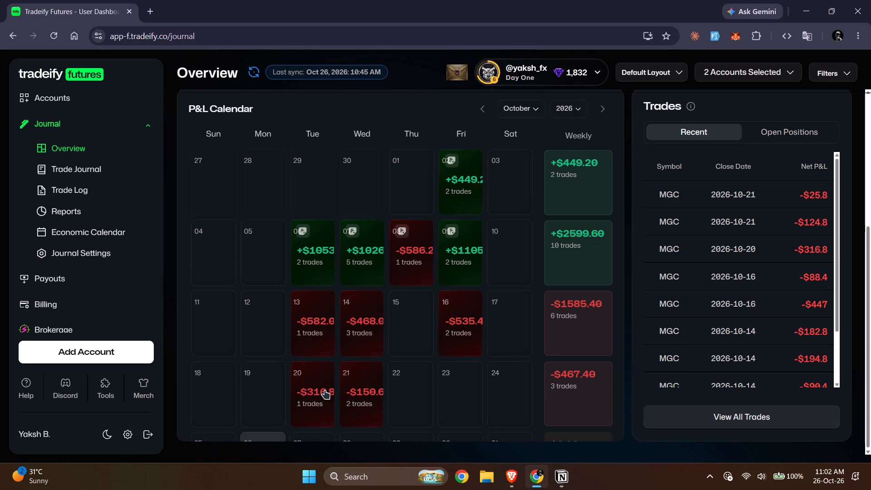
key(alt+Tab)
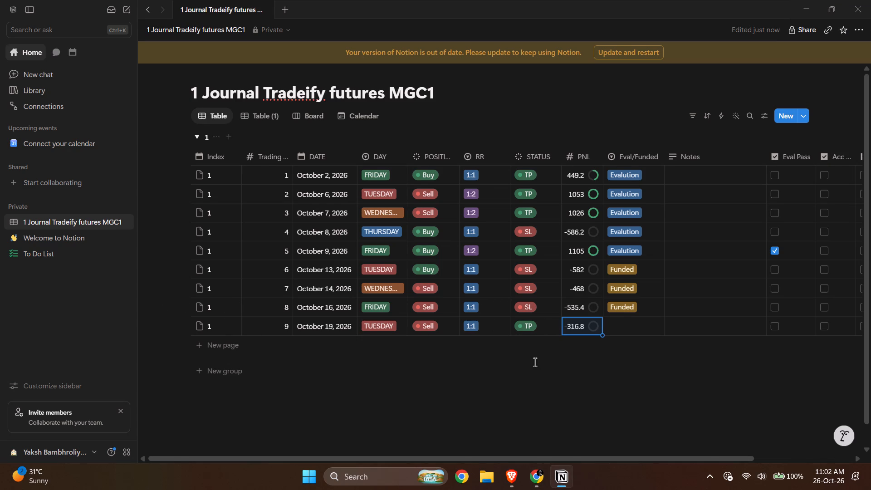
Set the ninth journal entry's STATUS to SL and its Eval/Funded value to Funded.
click(535, 362)
click(526, 322)
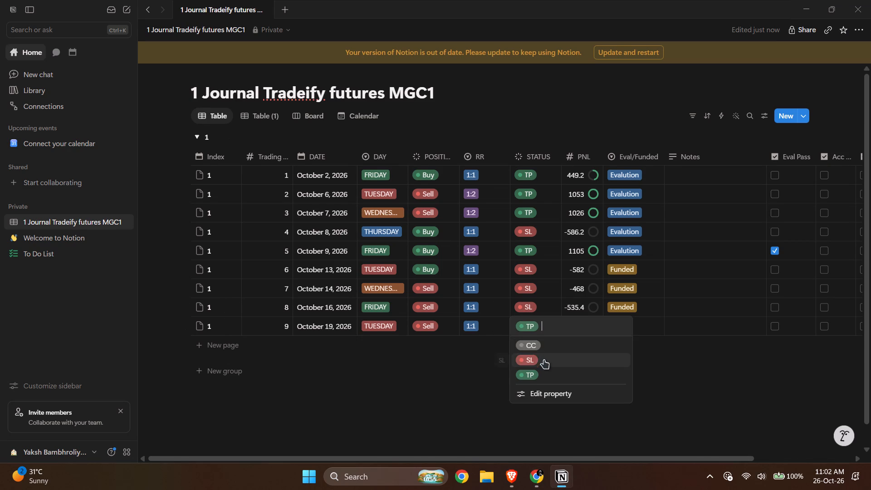
click(541, 359)
click(672, 366)
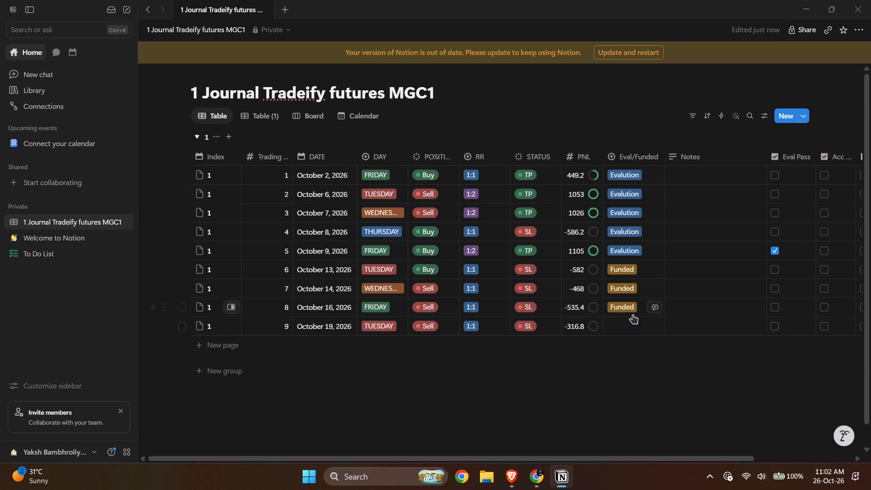
click(639, 324)
click(649, 374)
click(695, 356)
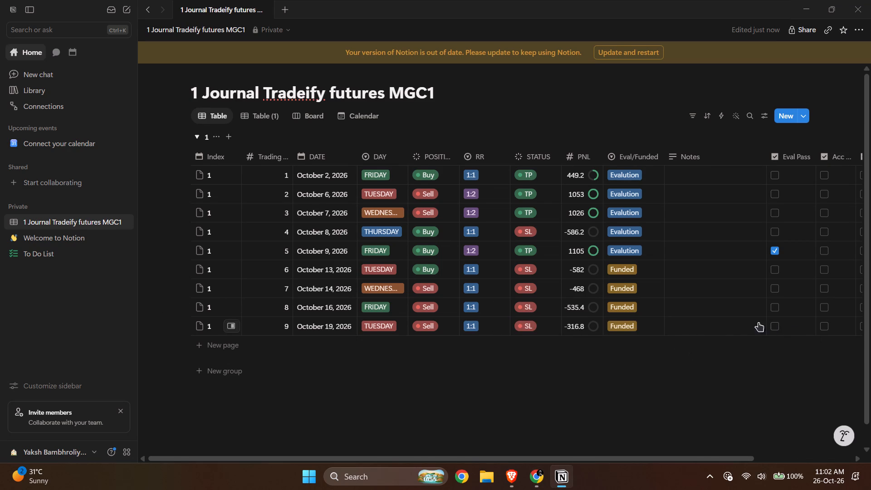
Clear the Eval/Funded value of the second, third, fourth and fifth journal entries.
click(631, 246)
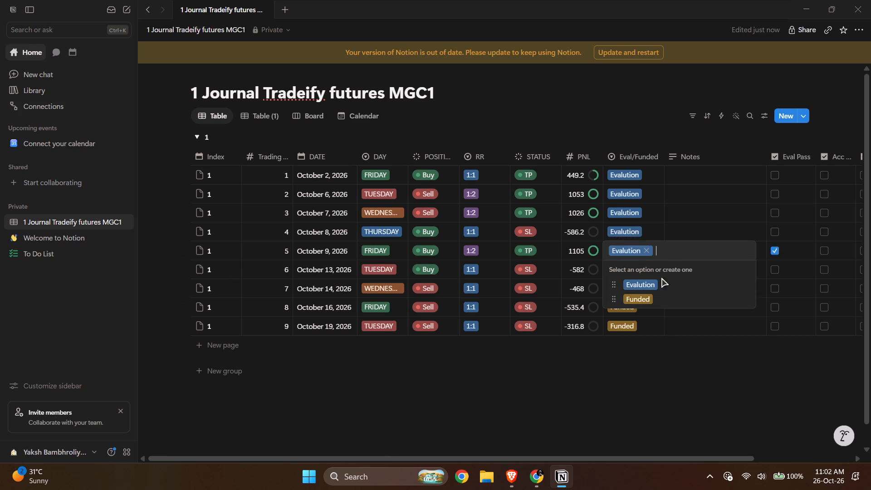
click(649, 250)
click(659, 398)
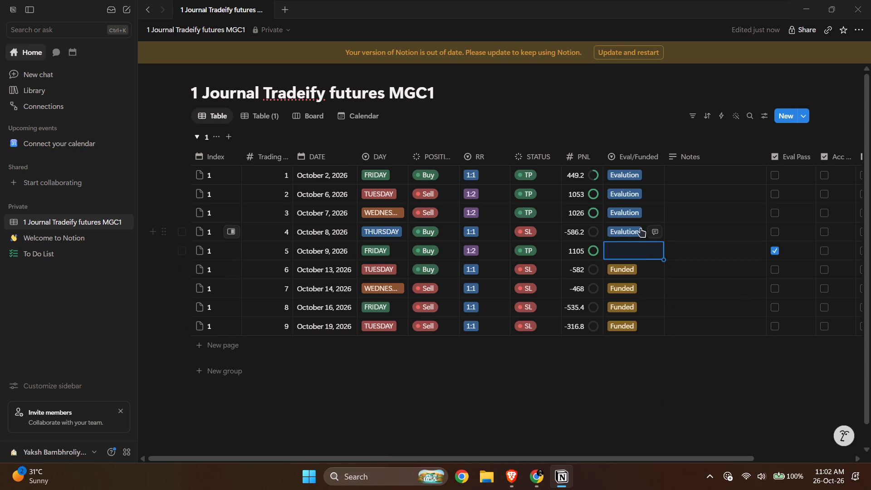
click(631, 228)
click(651, 236)
click(659, 403)
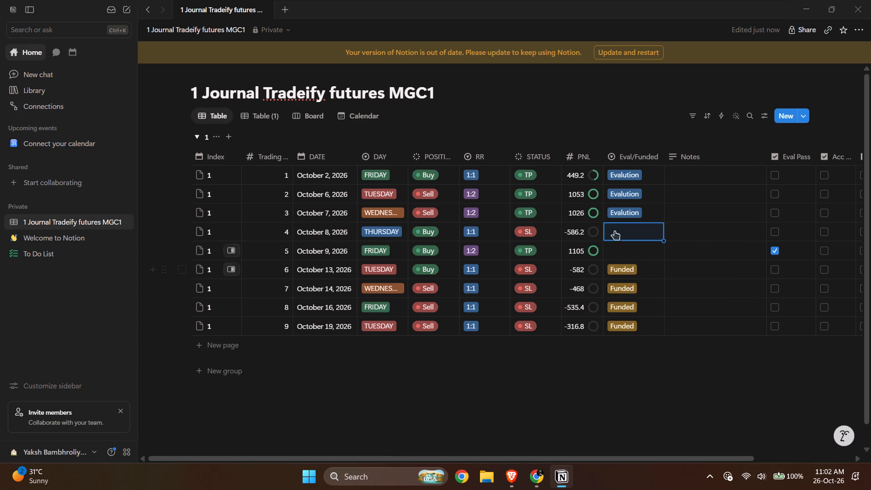
click(637, 210)
click(645, 213)
double_click(636, 191)
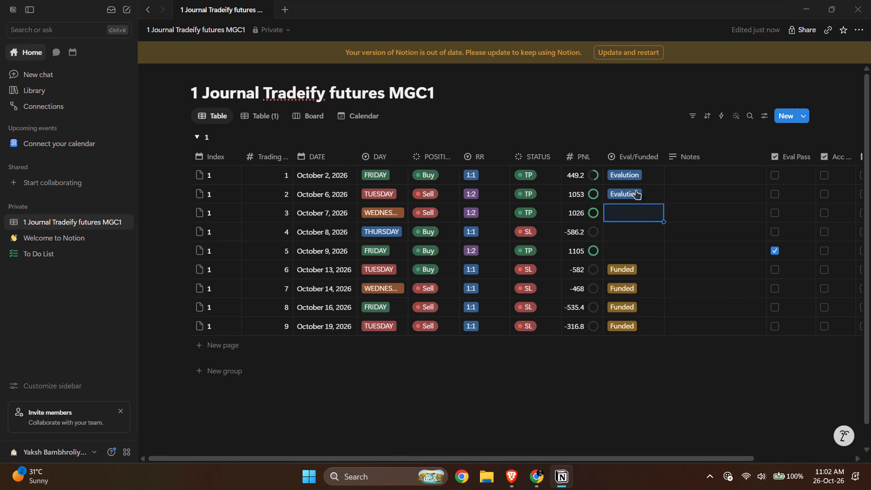
click(646, 195)
click(686, 382)
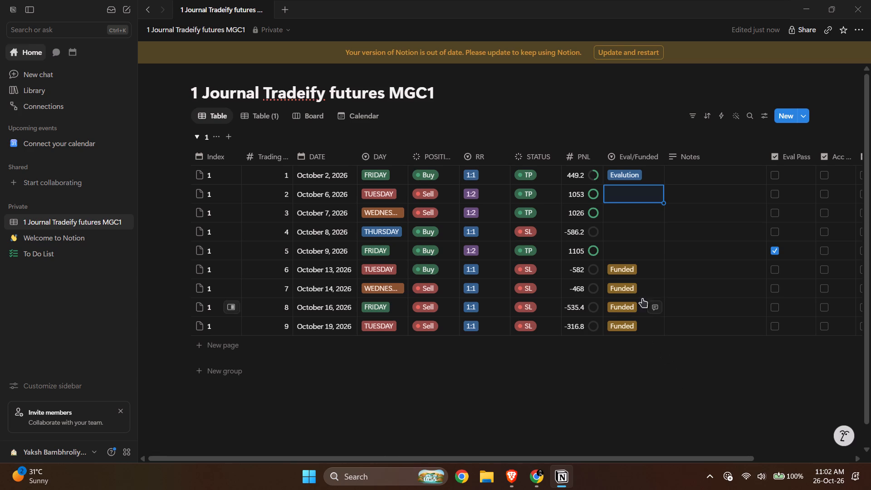
Clear the Eval/Funded value of the seventh, eighth and ninth journal entries.
click(621, 267)
click(631, 248)
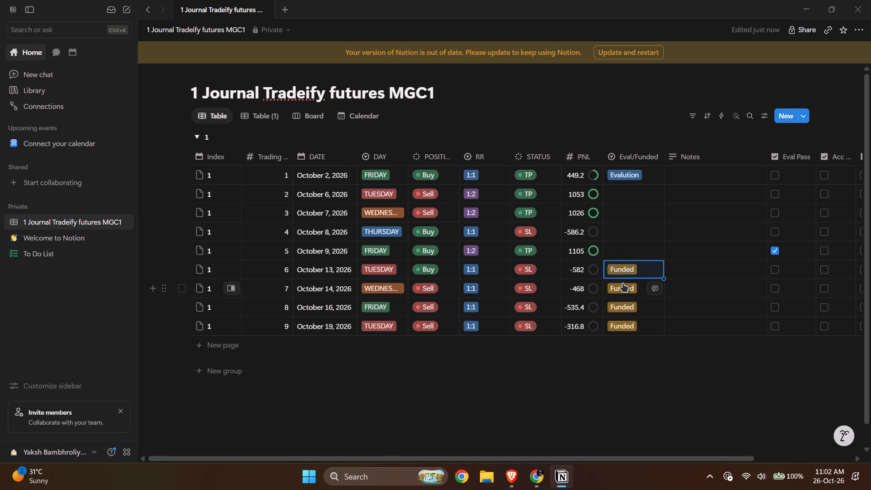
click(623, 283)
click(643, 286)
click(640, 378)
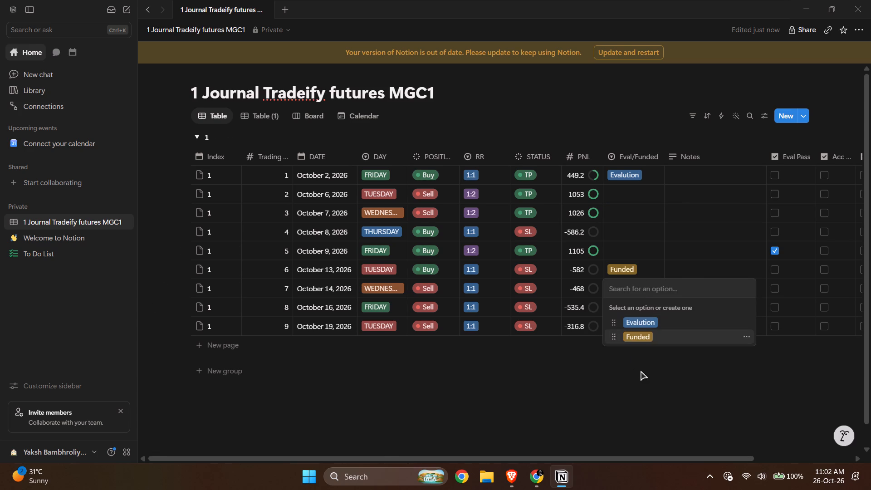
click(628, 305)
click(643, 311)
click(647, 394)
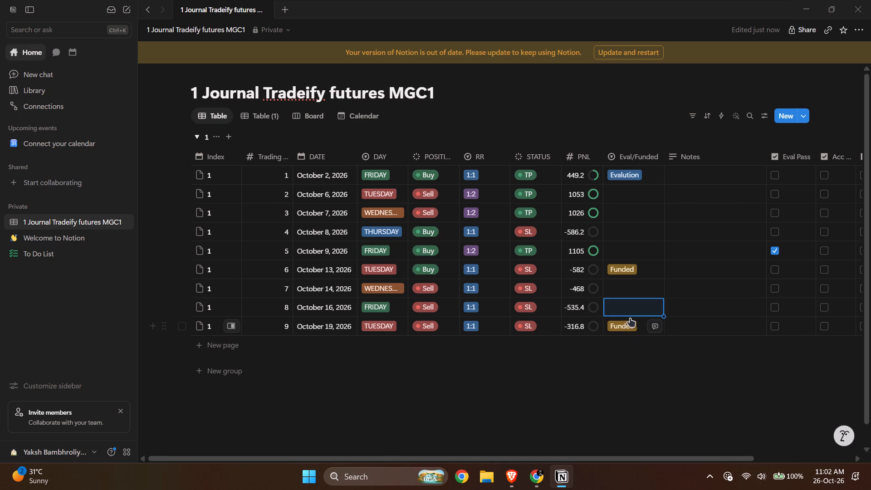
click(630, 318)
click(641, 327)
click(721, 406)
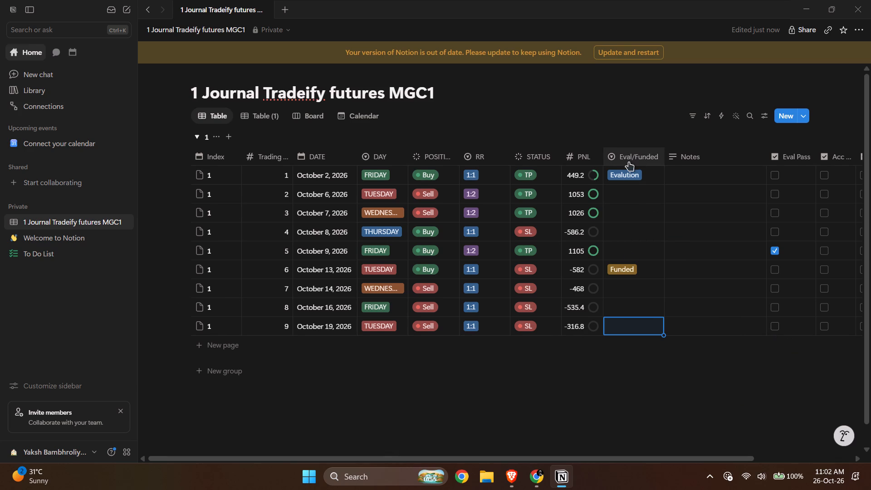
click(725, 378)
Delete the Payout, Acc Failed and Eval Pass checkbox properties from the journal table.
drag(690, 459, 710, 458)
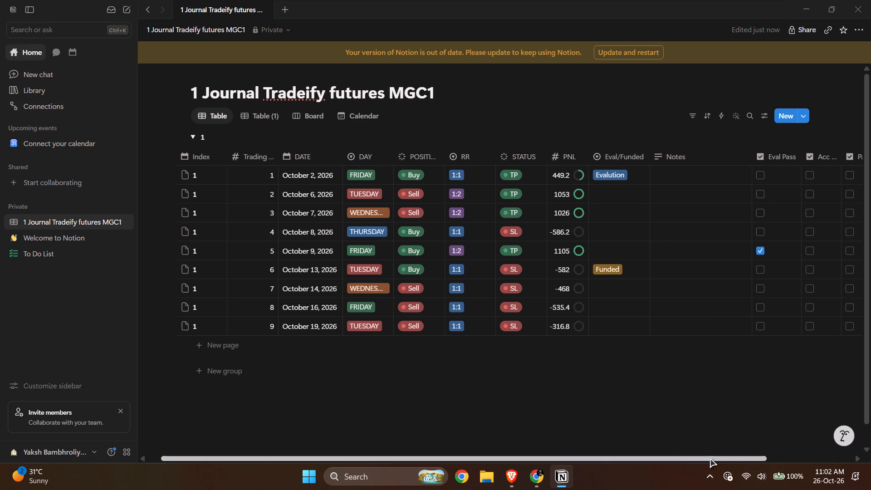
drag(710, 458, 696, 449)
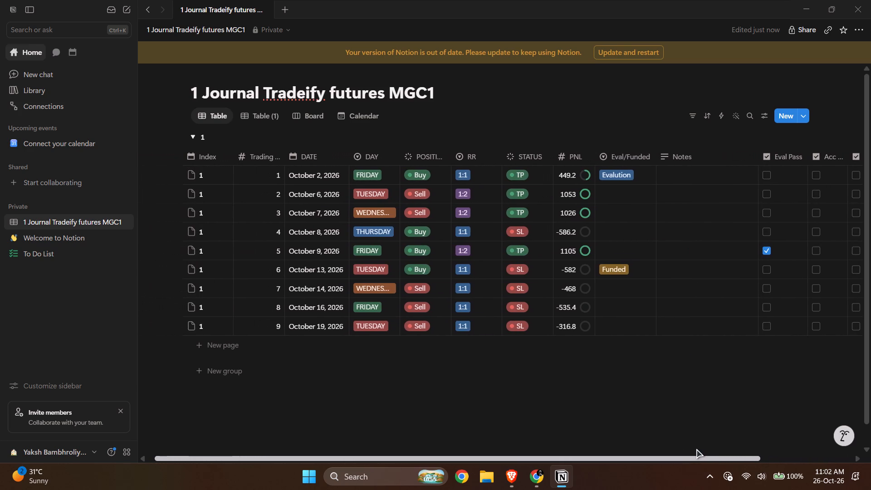
drag(696, 449, 690, 449)
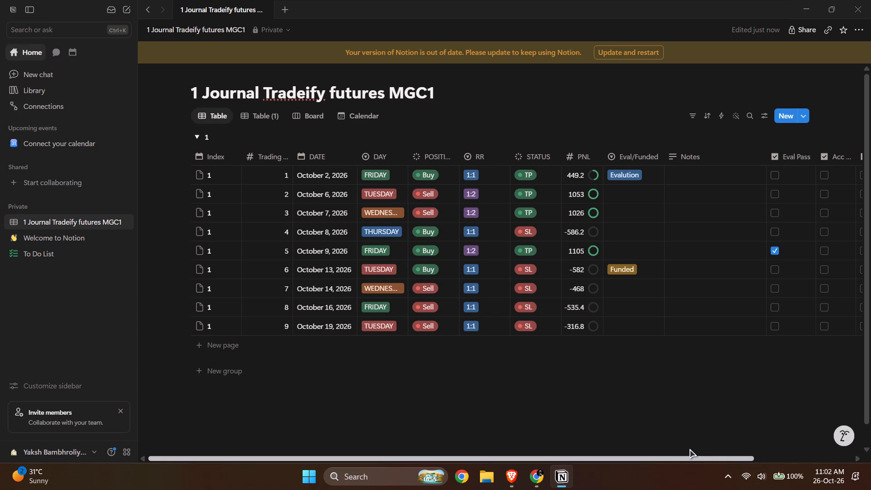
drag(690, 449, 686, 449)
drag(686, 449, 668, 448)
drag(668, 448, 775, 459)
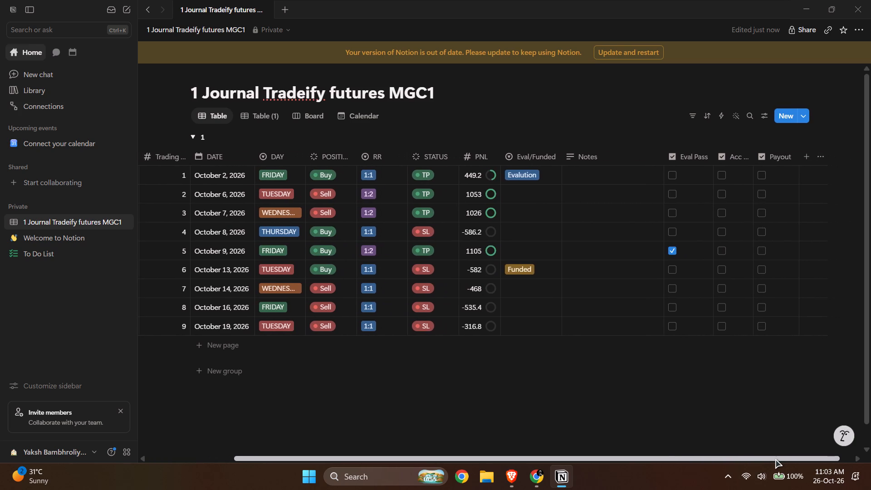
drag(775, 459, 760, 461)
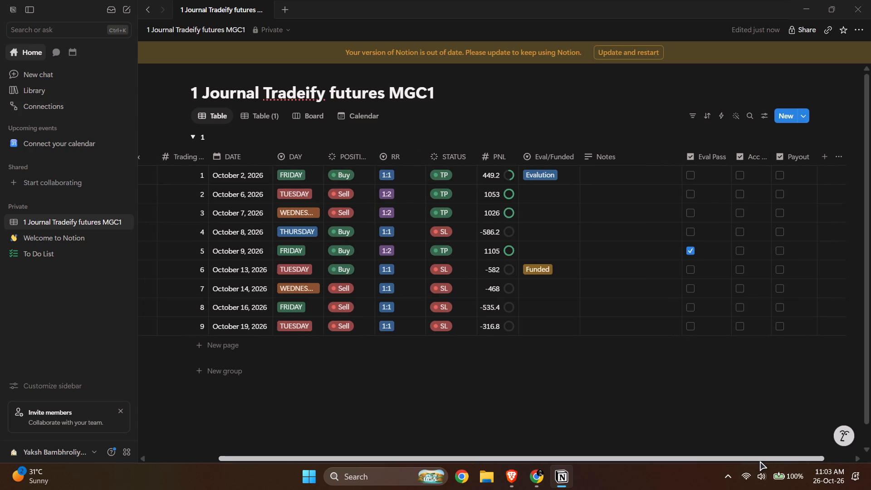
drag(760, 461, 770, 465)
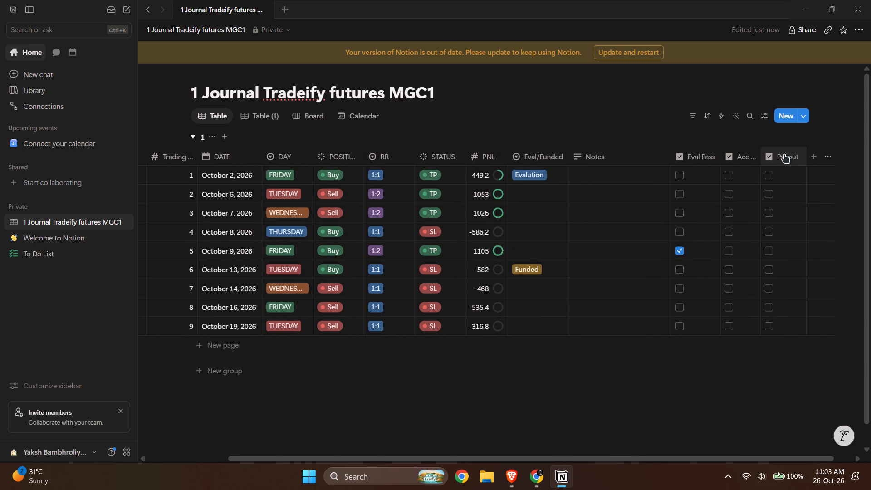
right_click(784, 154)
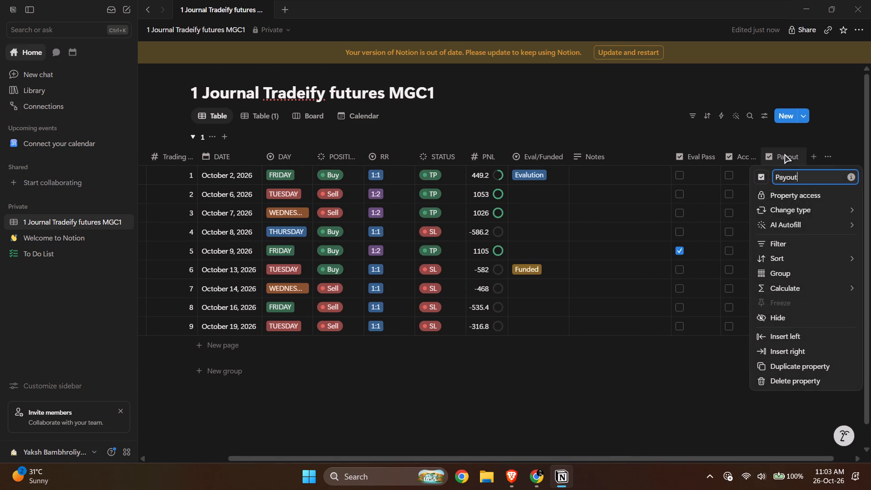
click(783, 385)
click(431, 237)
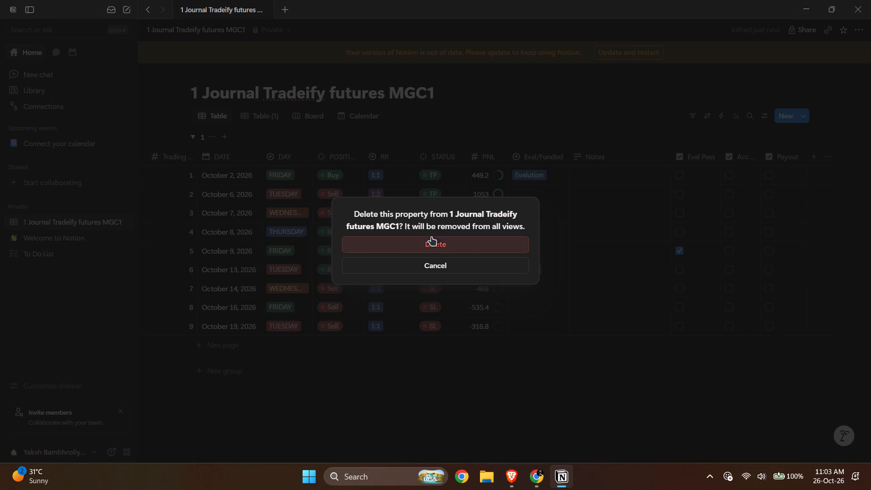
right_click(773, 153)
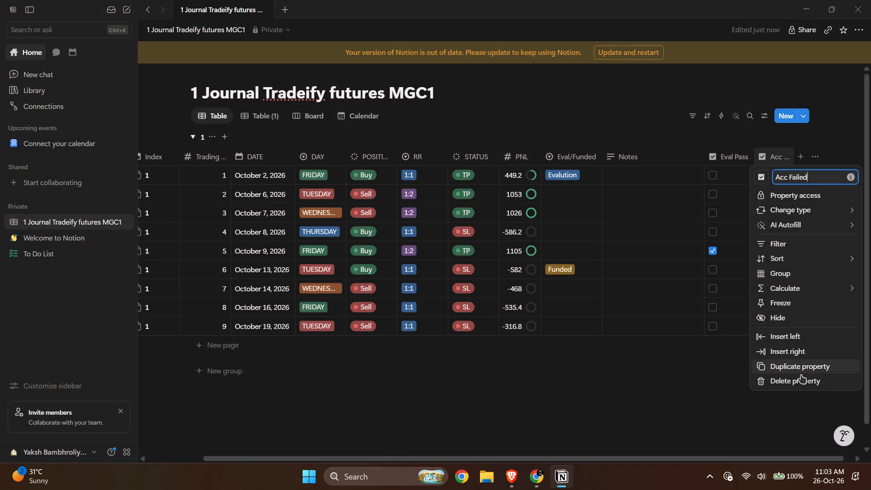
click(801, 377)
click(447, 240)
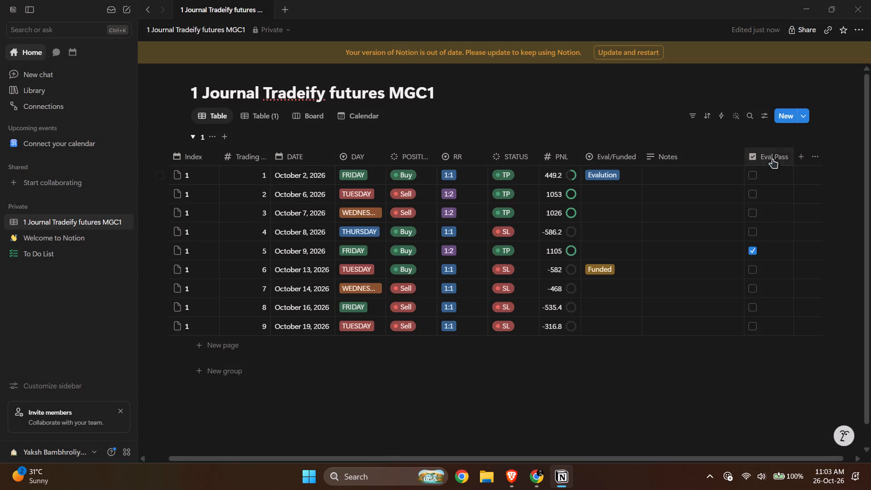
right_click(774, 156)
click(791, 380)
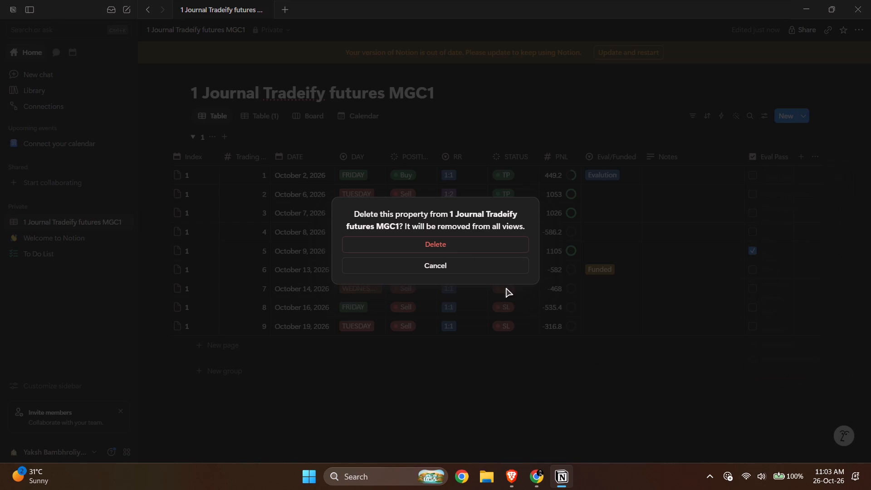
click(448, 240)
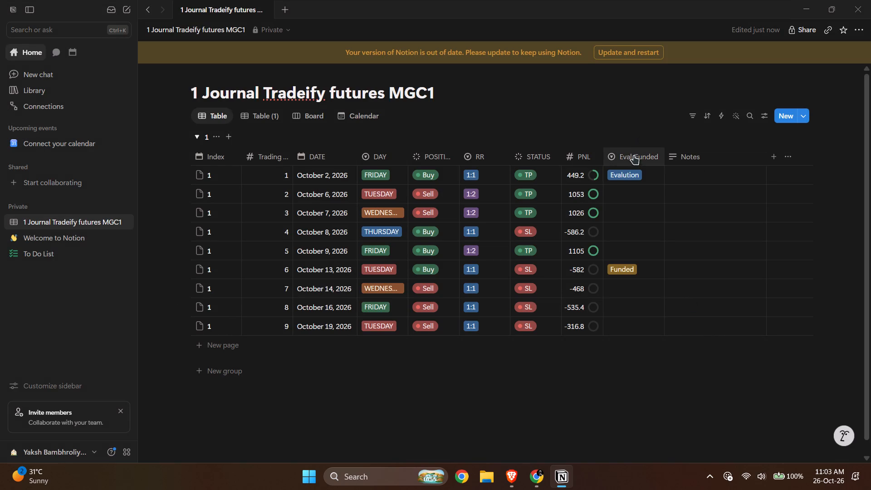
Rename the Eval/Funded column as Levels.
click(634, 158)
triple_click(670, 177)
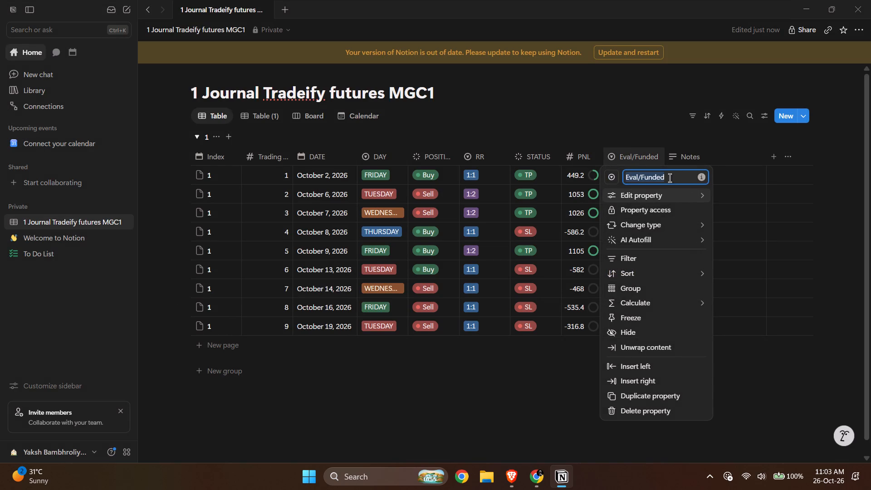
text(Levels)
key(Return)
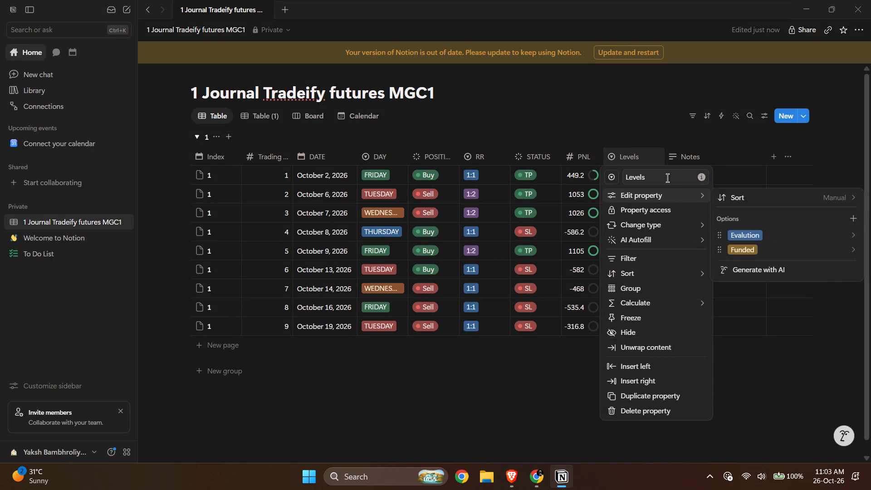
click(757, 385)
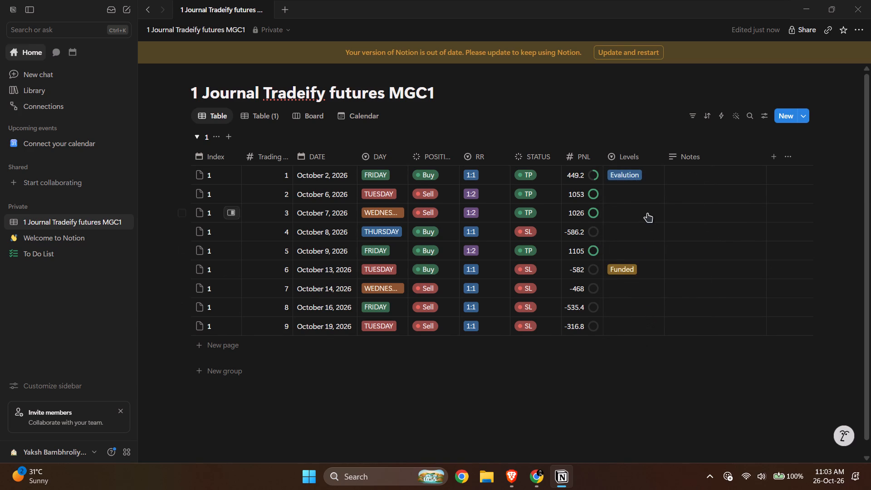
Create a new Levels option named Eval Passed for the fifth journal entry, October 9.
click(619, 251)
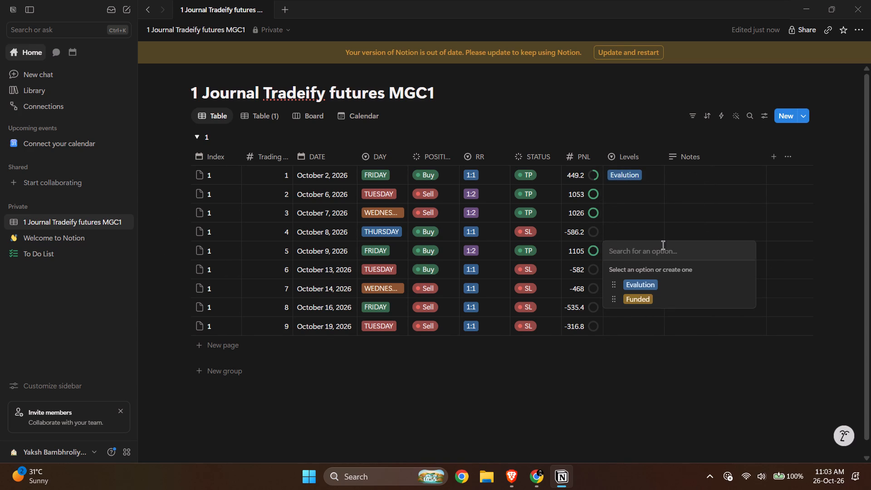
text(Eval Passes)
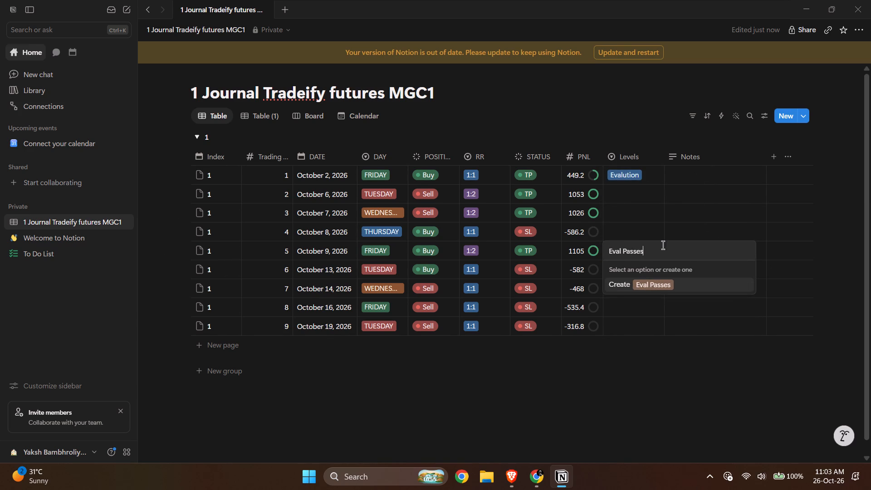
key(BackSpace)
key(d)
click(634, 284)
Change the colour of the Eval Passed option in the Levels column to purple.
click(634, 246)
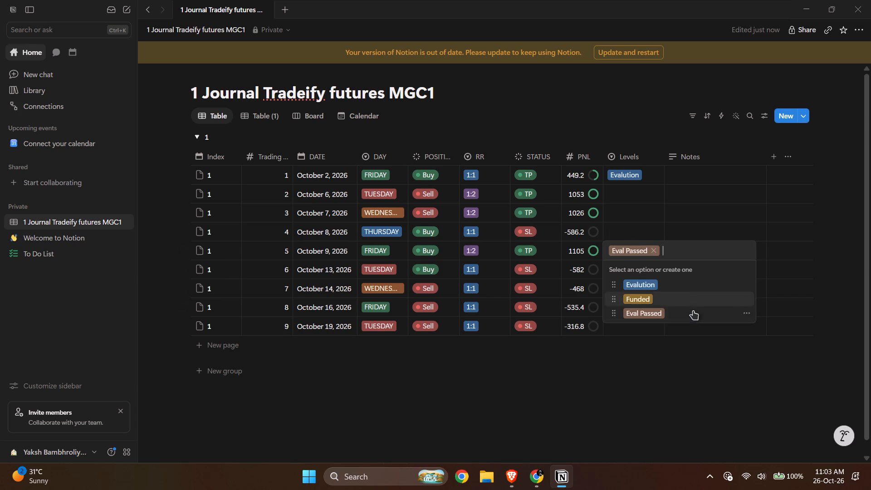
click(748, 316)
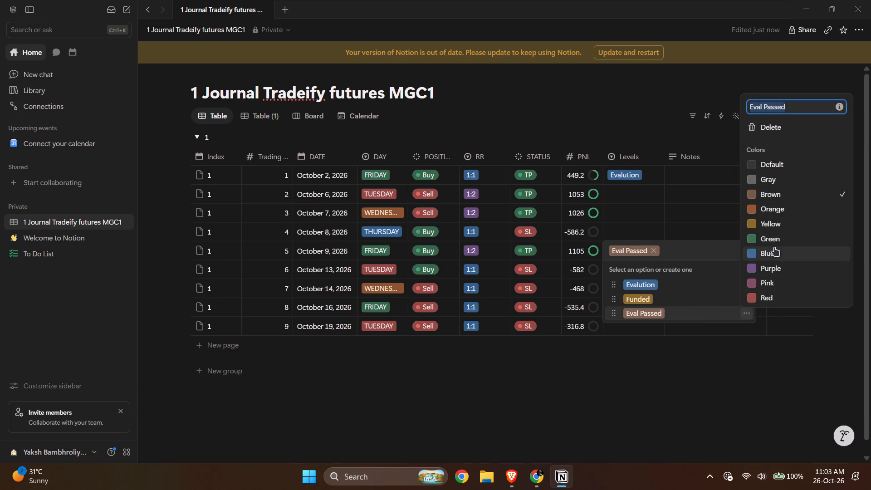
click(779, 209)
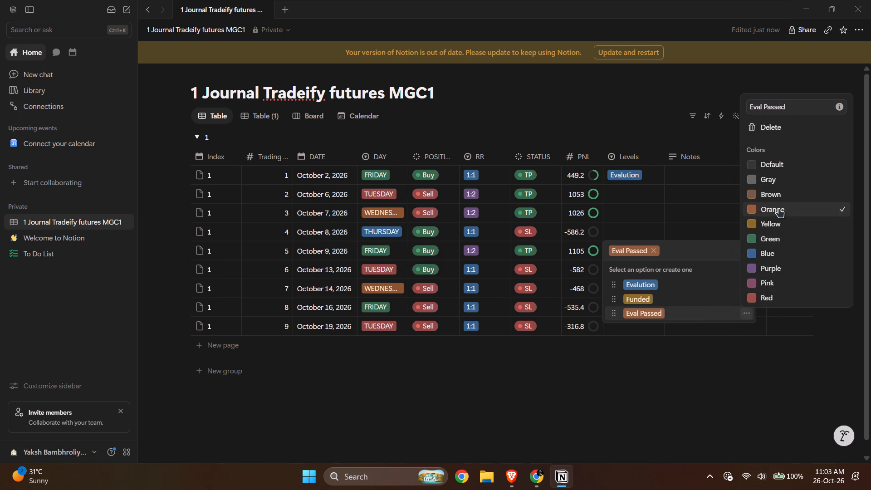
click(780, 193)
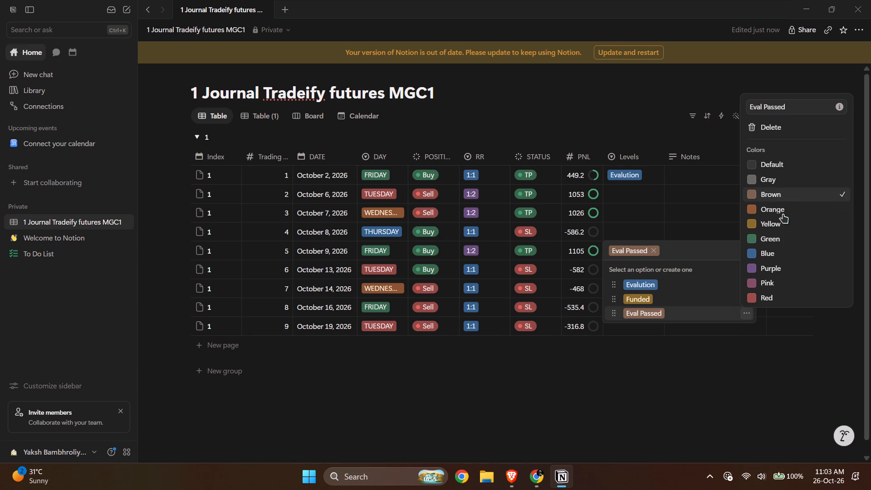
click(784, 224)
click(784, 242)
click(789, 252)
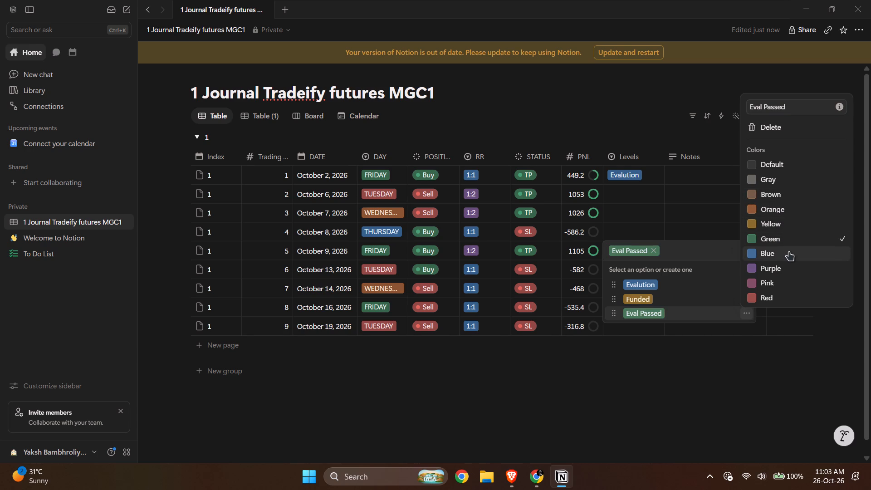
click(795, 263)
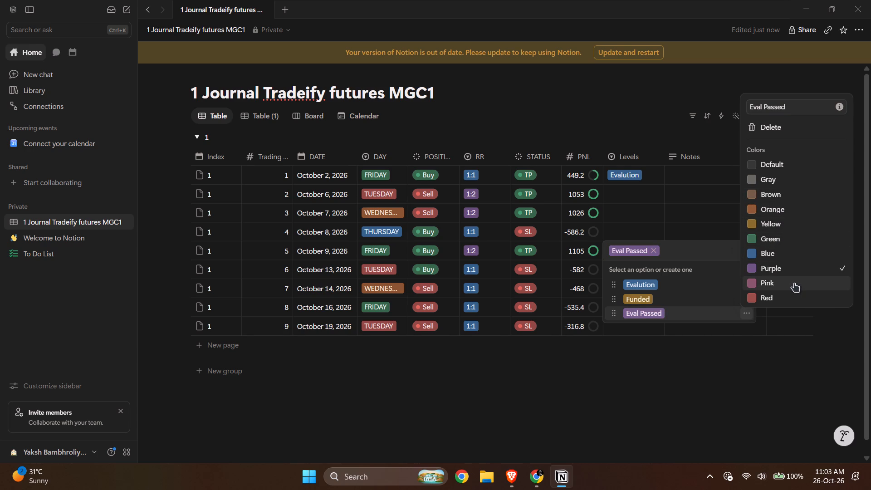
click(785, 364)
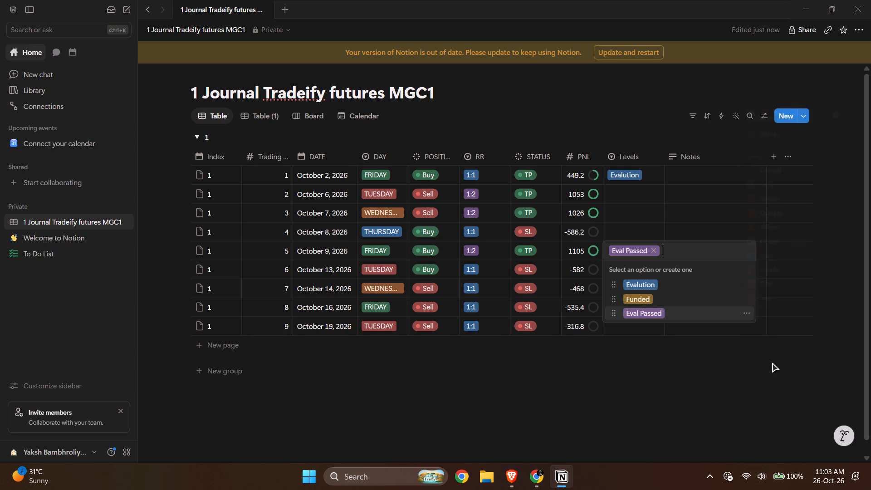
click(771, 373)
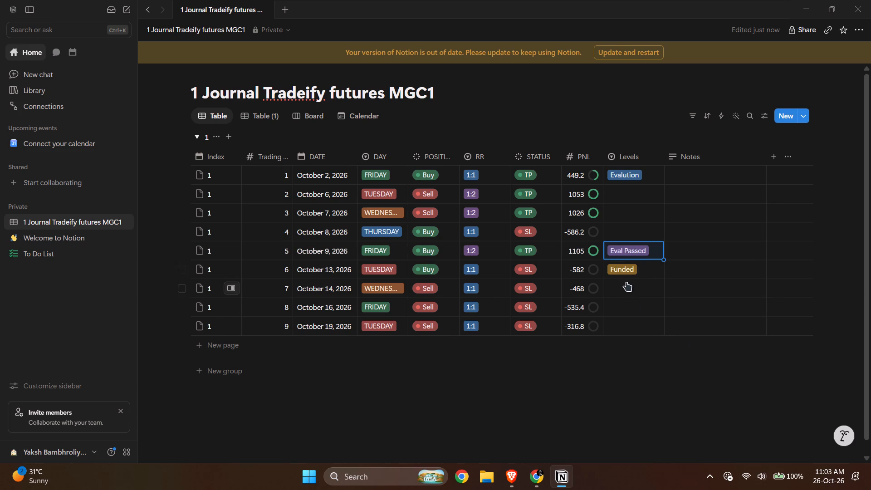
Create two new Levels options, Payout and Failed, from the ninth journal entry, October 19.
click(613, 323)
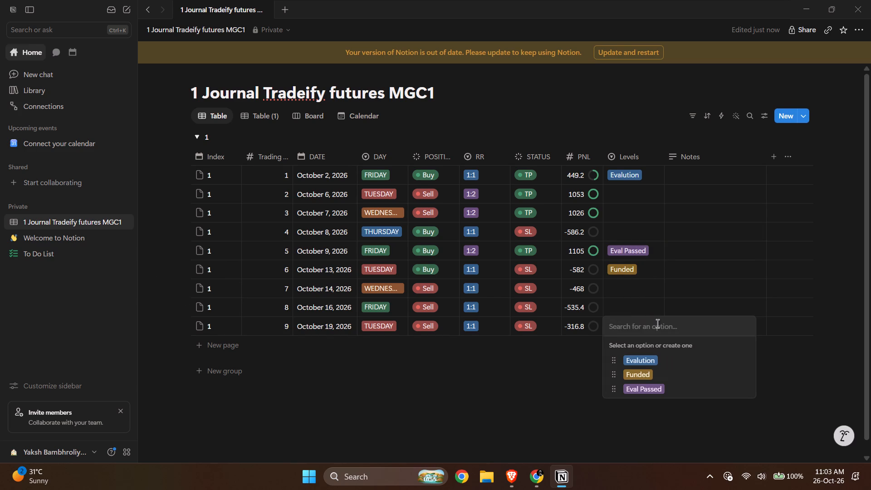
click(658, 323)
text(Payout)
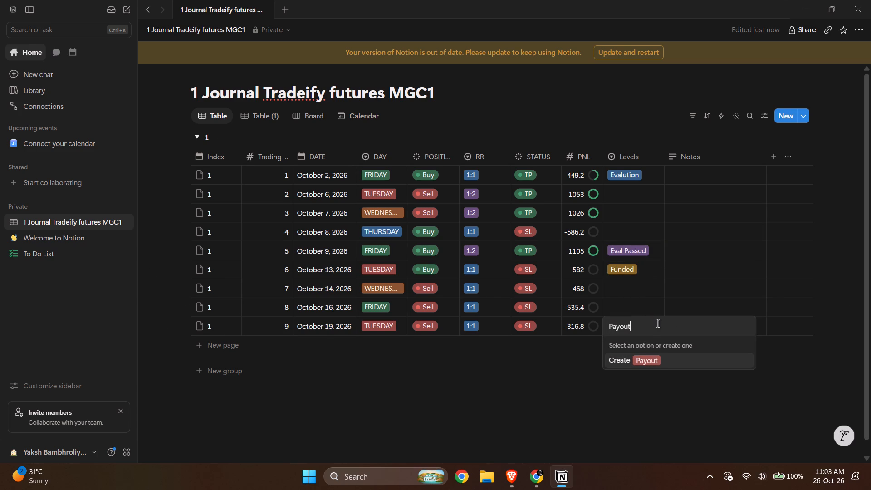
click(666, 358)
click(622, 326)
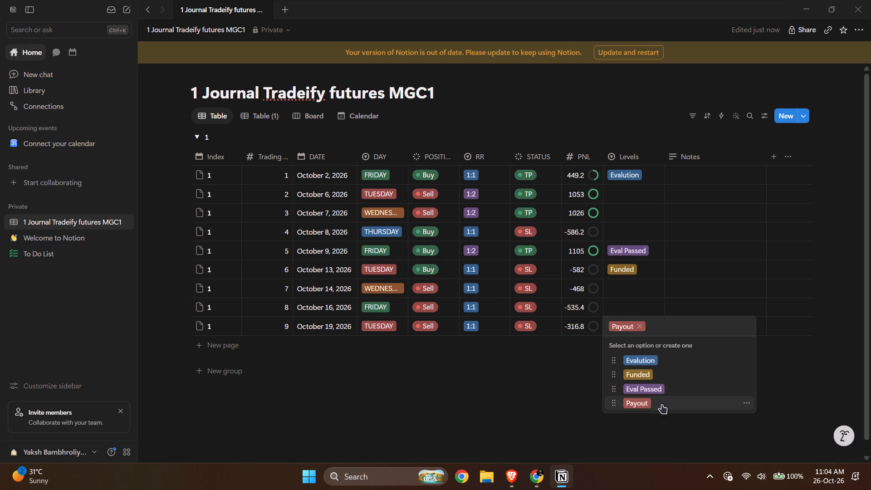
text(Failes)
key(BackSpace)
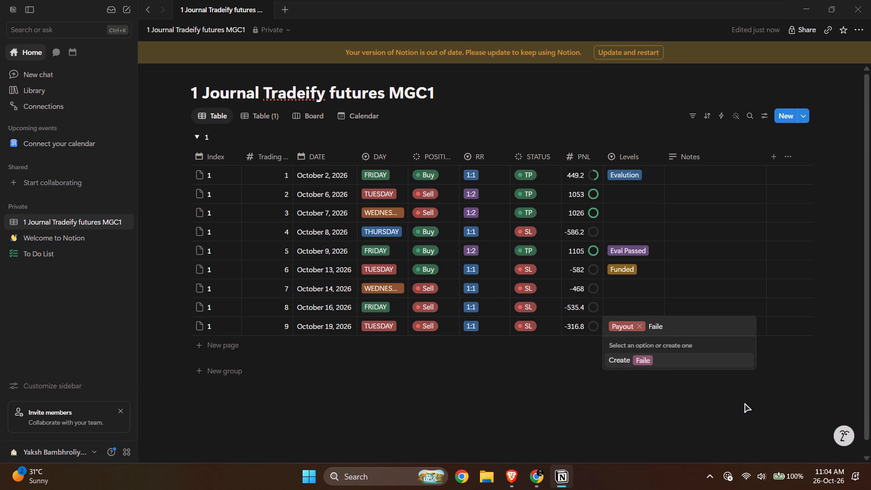
key(d)
key(Return)
Set the colour of the Failed option to red and the Payout option to green.
click(630, 321)
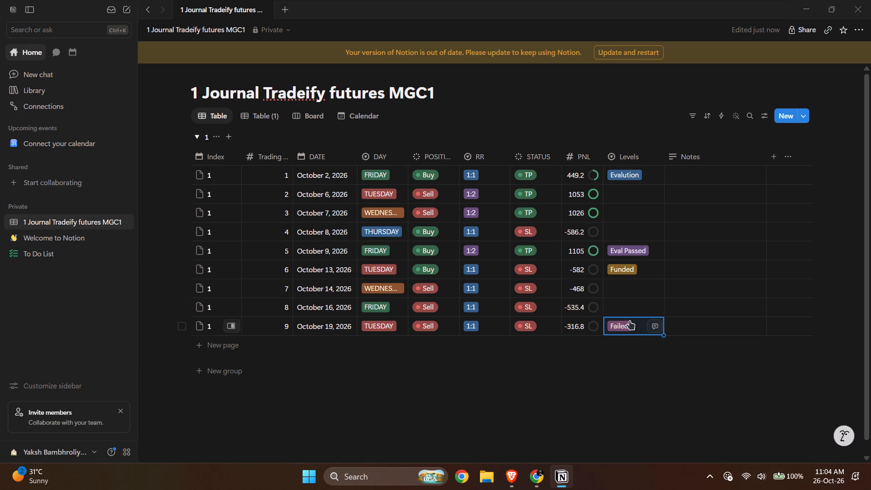
click(750, 418)
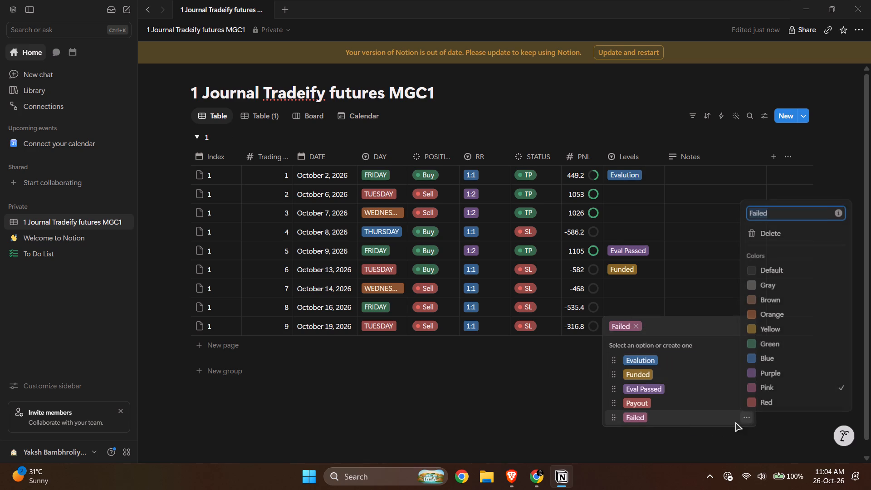
click(781, 398)
click(690, 389)
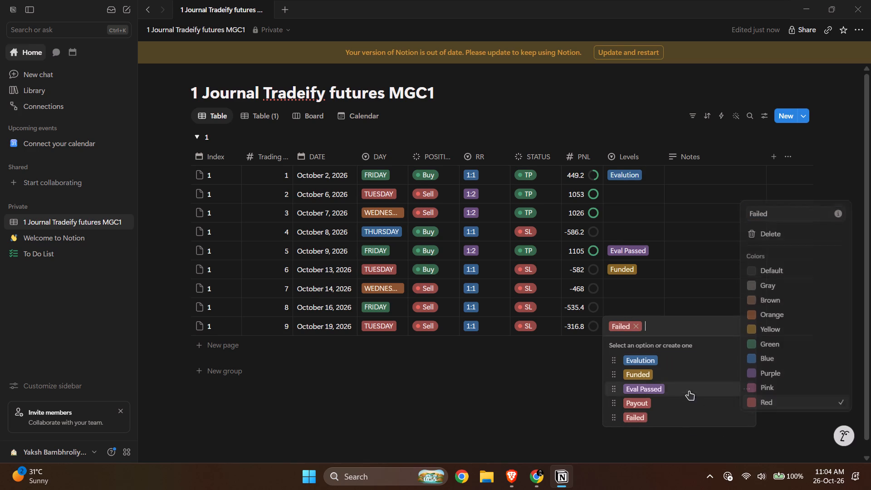
click(744, 398)
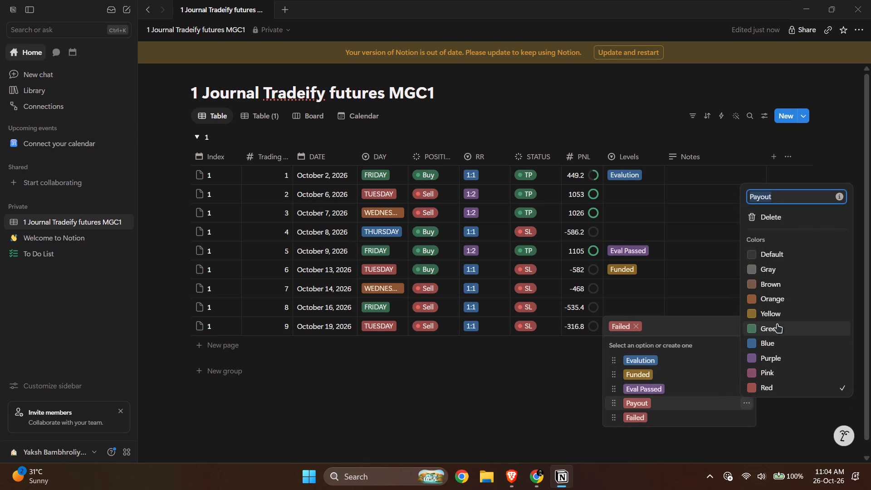
click(777, 324)
click(770, 440)
click(820, 394)
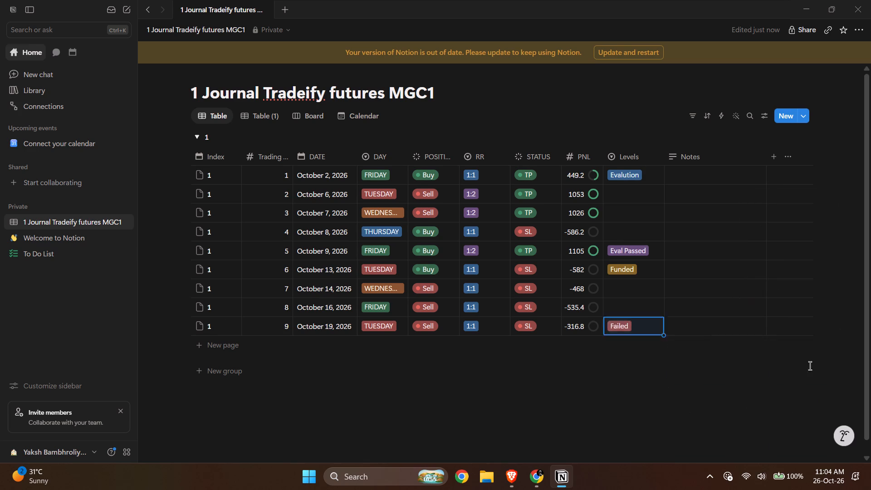
Clear the Levels value of the ninth journal entry, October 19.
click(619, 323)
click(622, 324)
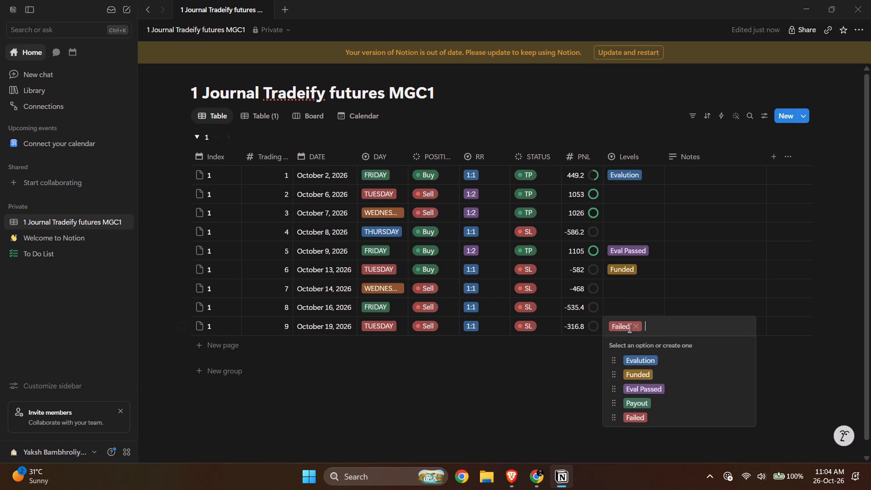
click(639, 326)
click(570, 382)
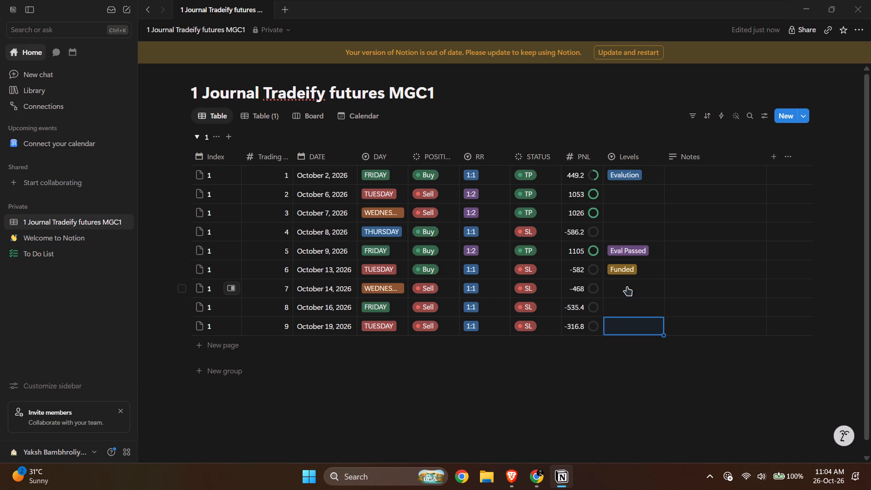
click(560, 411)
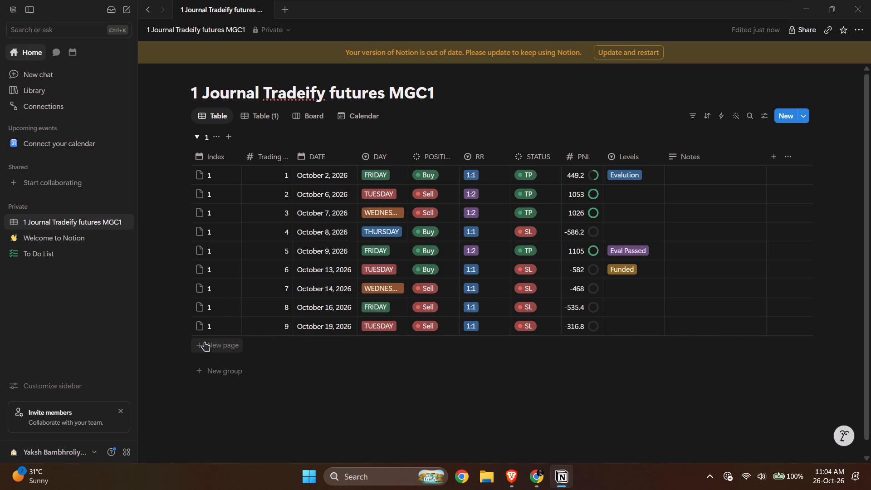
Add a tenth journal entry with trading day 10, date October 20, 2026, and day WEDNESDAY.
click(193, 347)
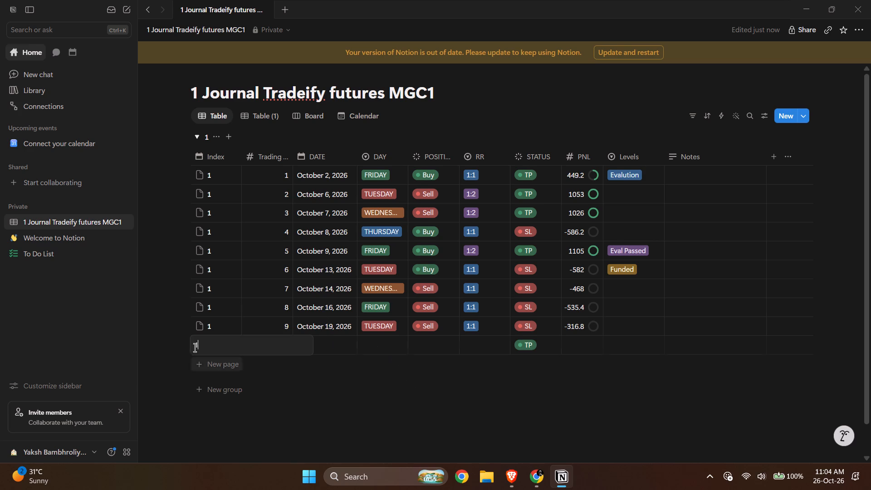
key(Tab)
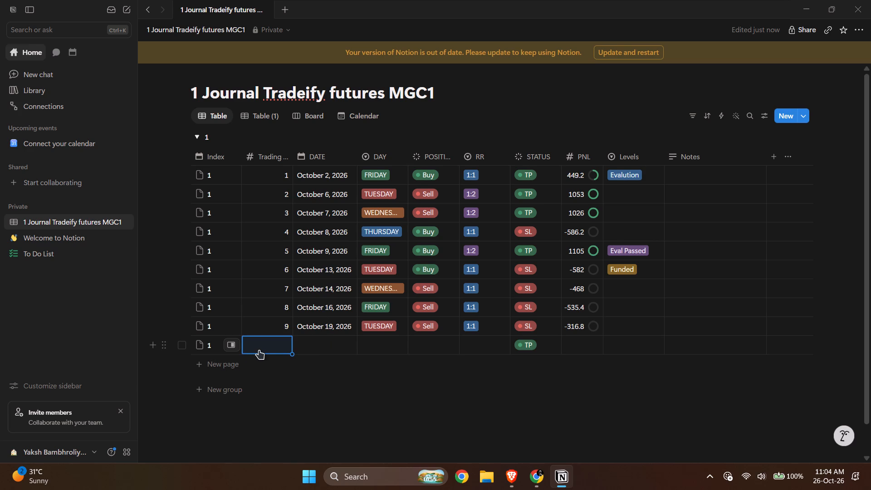
text(10)
key(Tab)
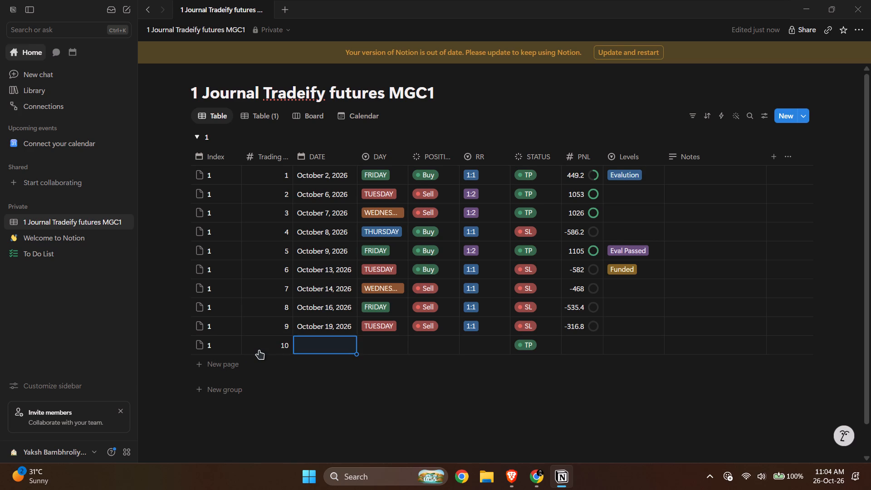
click(306, 347)
click(338, 209)
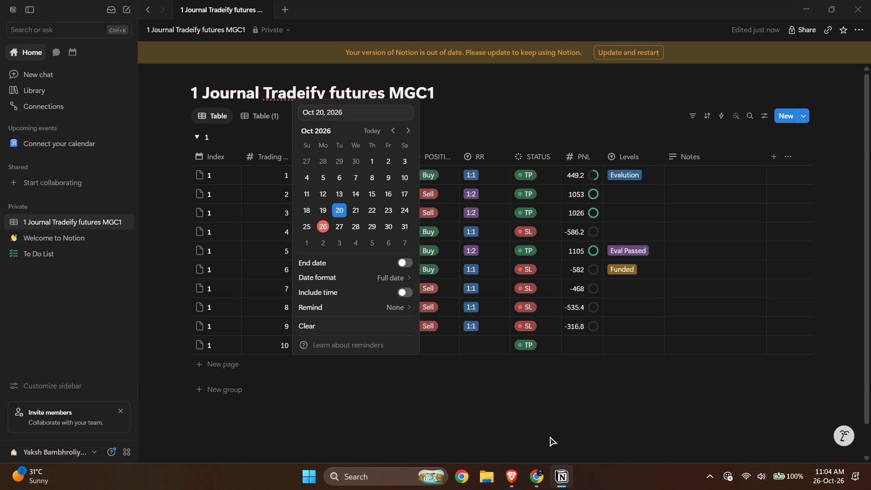
click(544, 420)
click(377, 350)
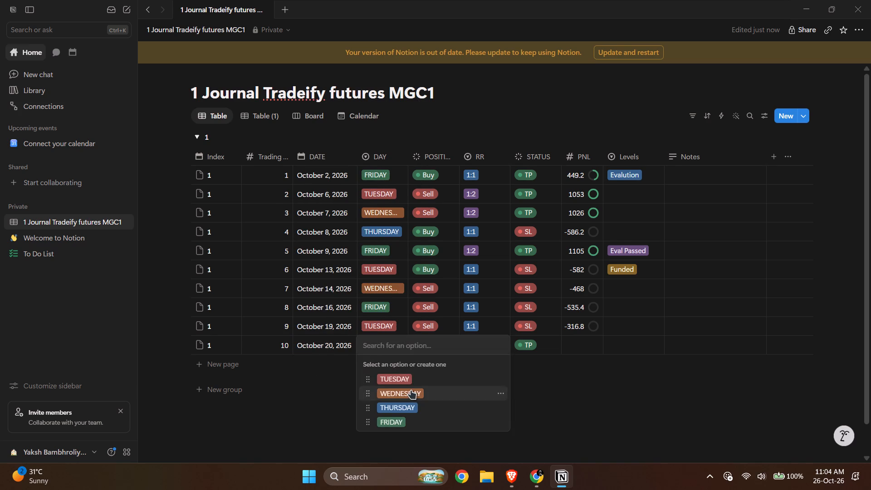
click(411, 390)
click(575, 403)
Check the side of the October 21 trades in the Tradeify P&L calendar and set the tenth journal entry's position to Buy.
click(433, 350)
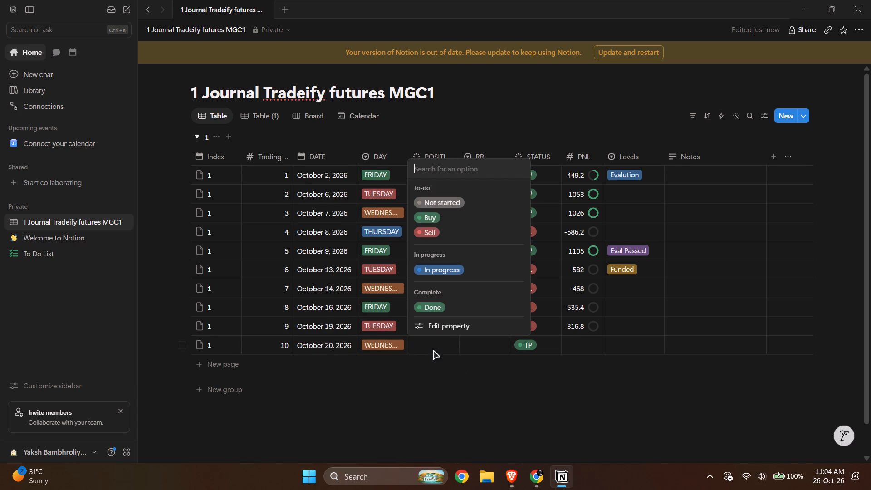
click(438, 231)
key(alt+Tab)
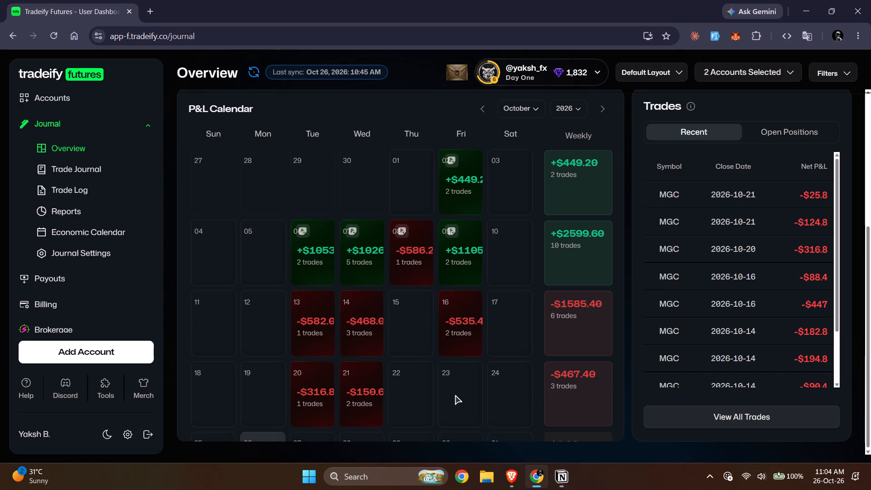
click(363, 396)
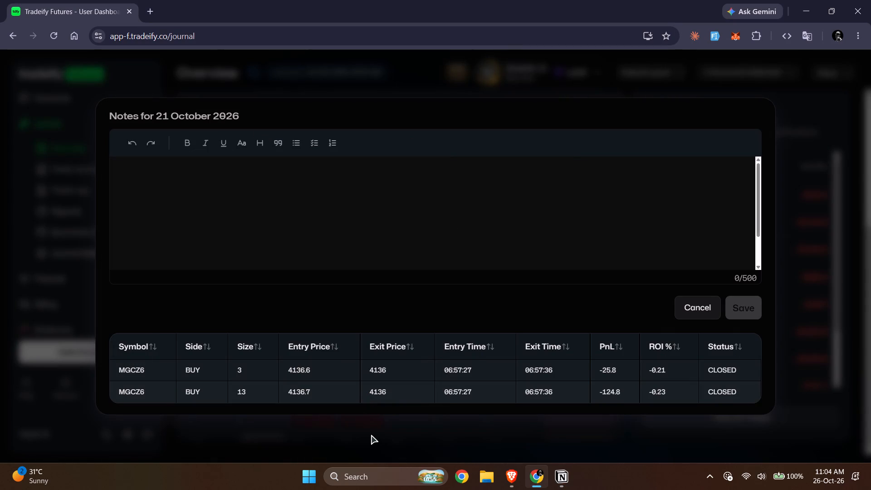
click(370, 435)
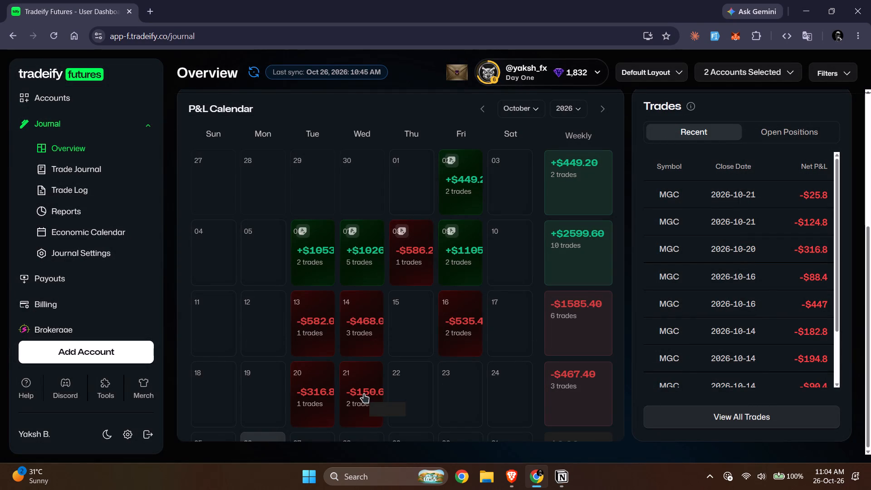
key(alt+Tab)
click(429, 349)
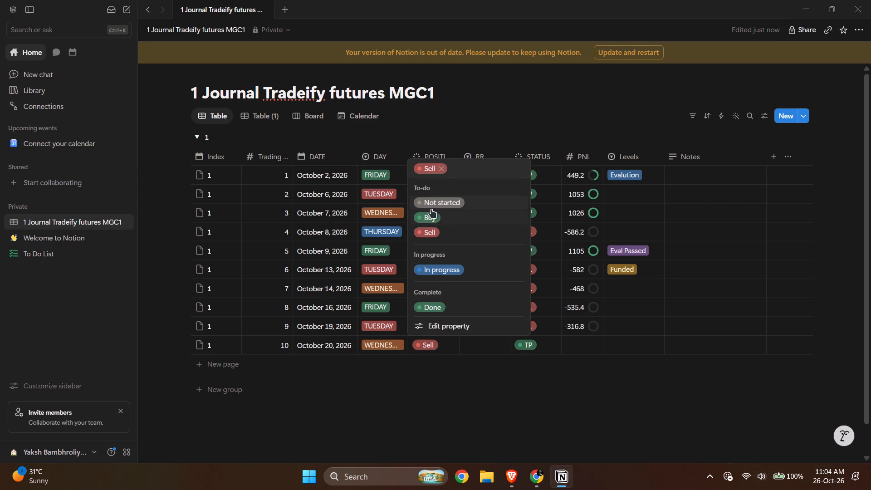
click(435, 218)
Set the tenth journal entry's RR to 1:1, its status to SL and its PNL to -150.60.
click(478, 339)
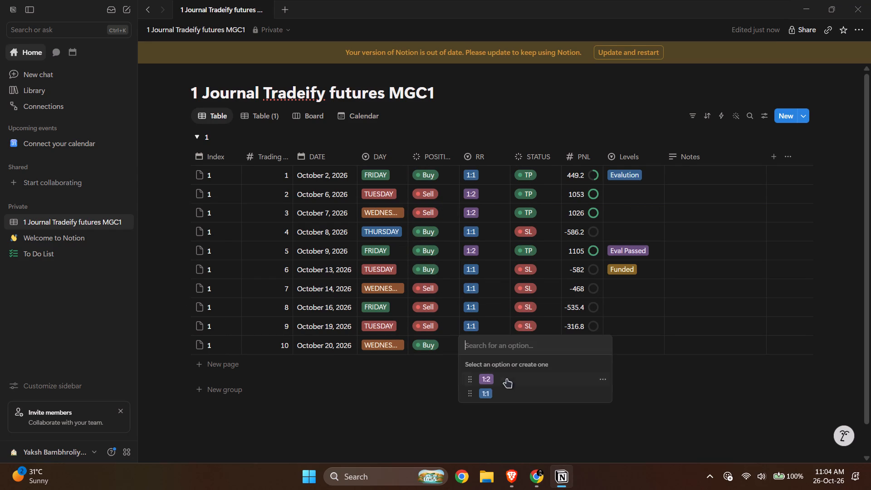
click(504, 387)
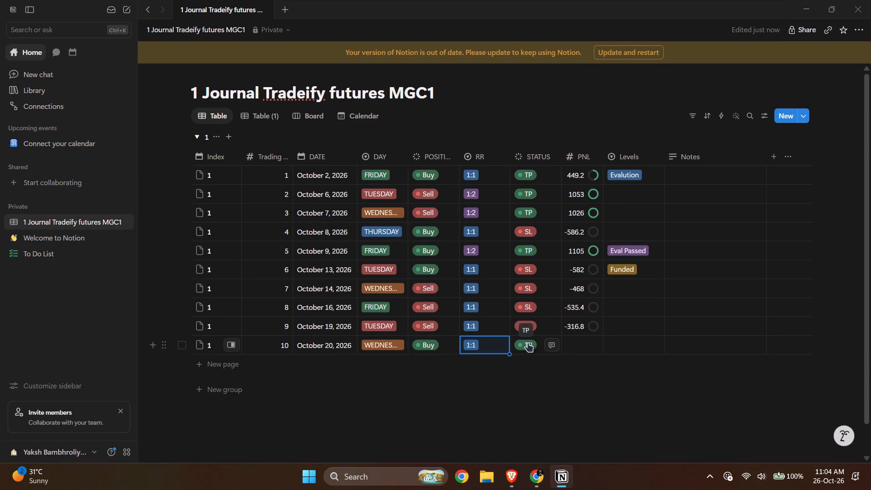
click(528, 343)
click(528, 378)
click(570, 343)
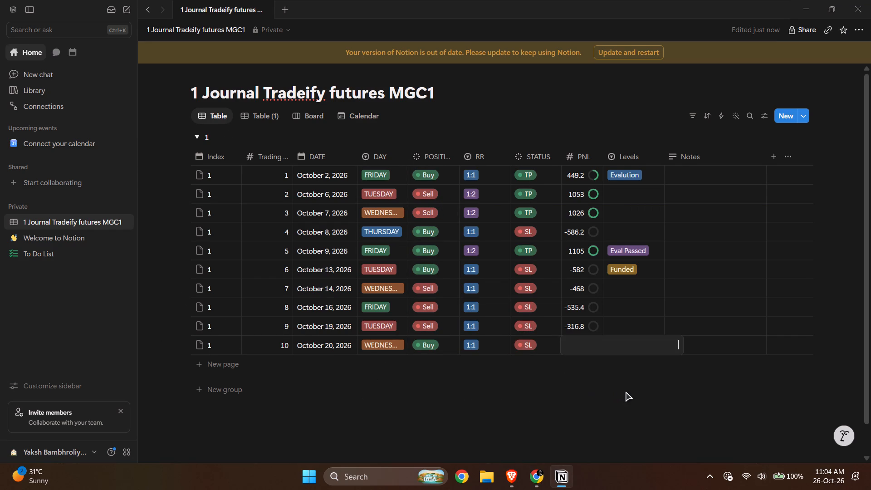
text(-150.60)
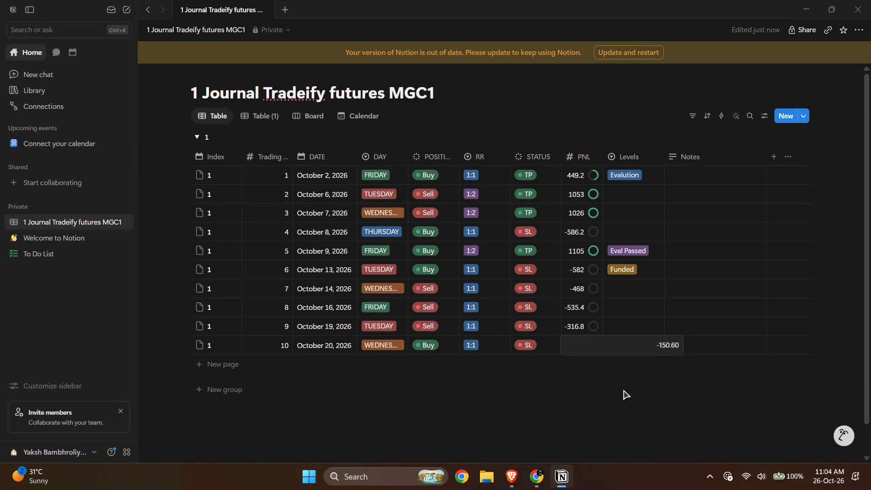
Set the tenth journal entry's Levels value to Failed.
click(623, 390)
click(621, 345)
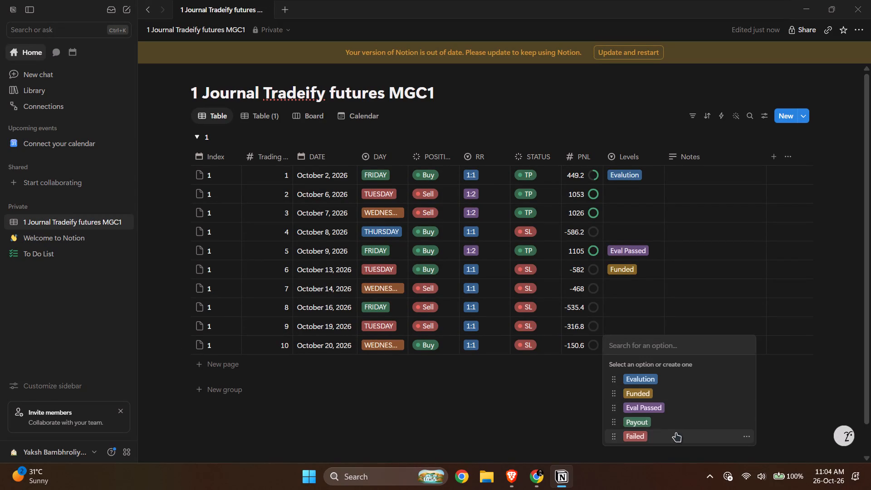
click(676, 436)
click(767, 410)
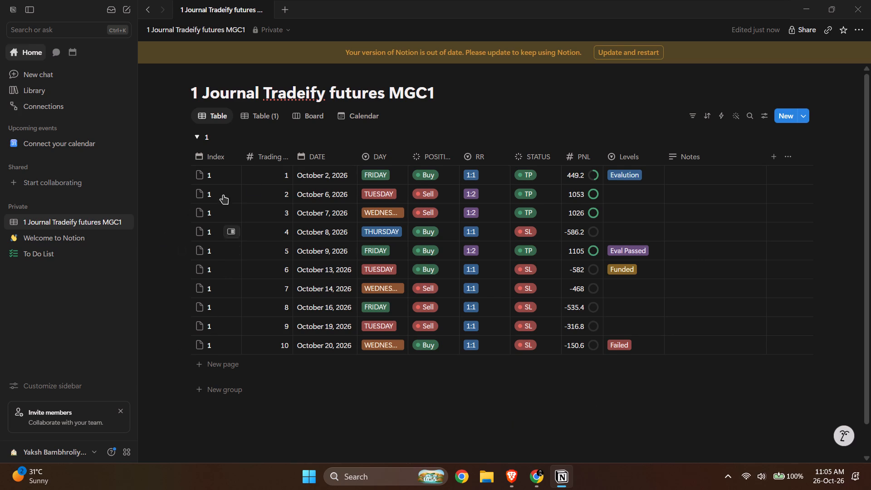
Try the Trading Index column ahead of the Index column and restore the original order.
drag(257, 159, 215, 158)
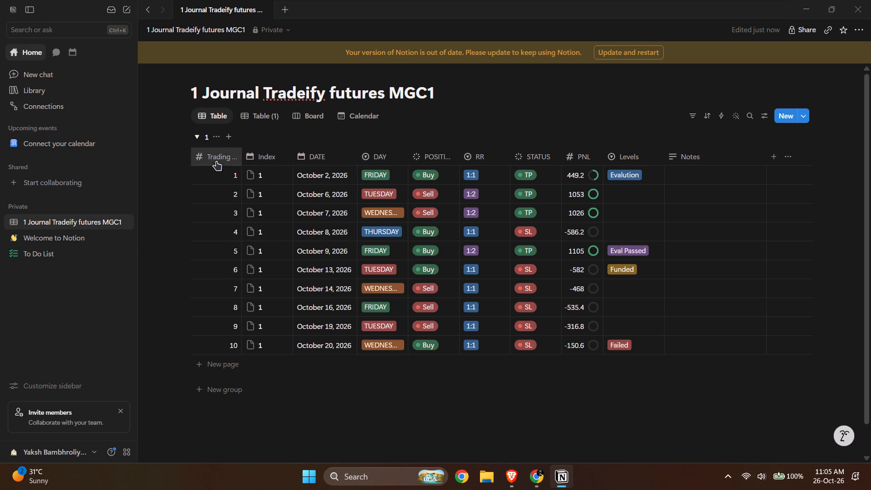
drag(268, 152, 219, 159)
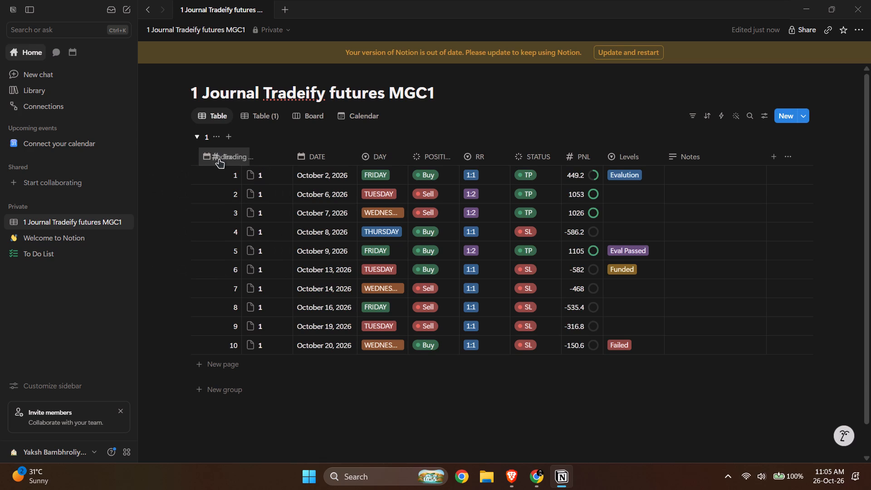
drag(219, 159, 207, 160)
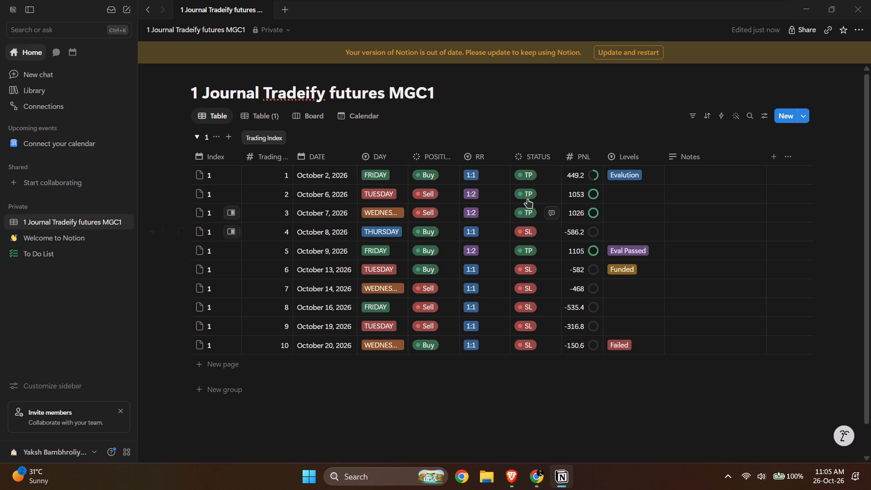
Move the STATUS column to between the PNL and Levels columns.
drag(538, 157, 562, 159)
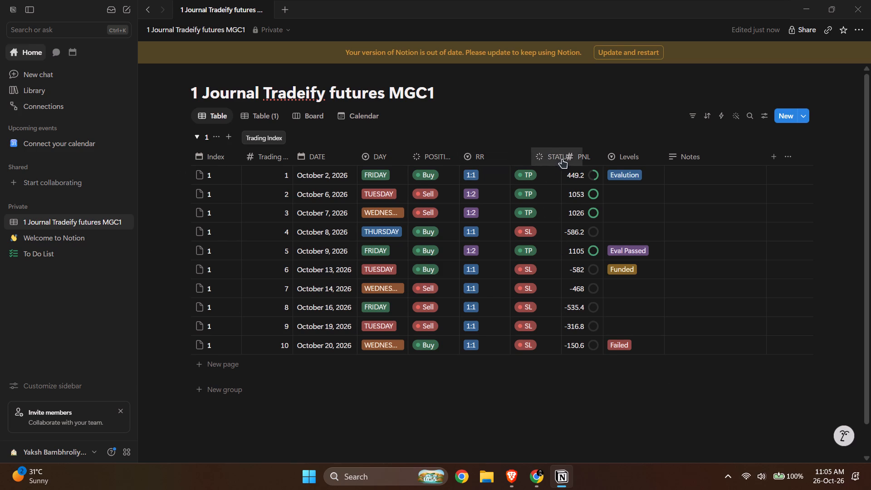
drag(562, 159, 583, 160)
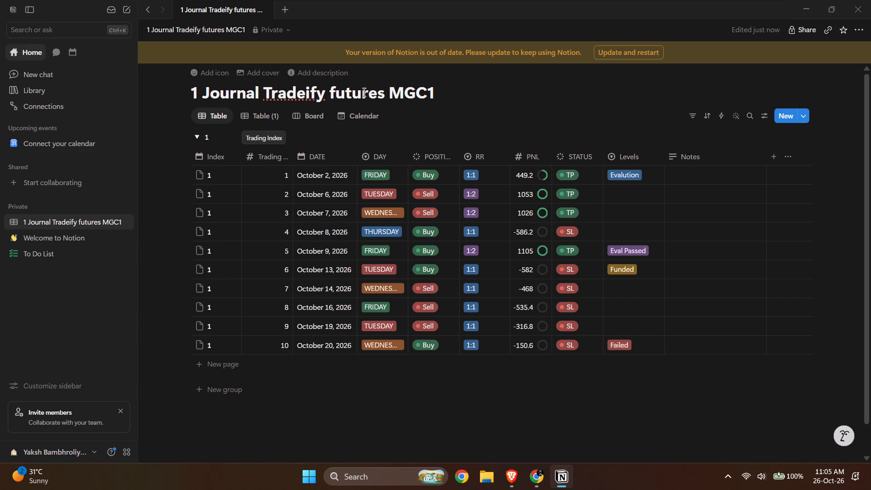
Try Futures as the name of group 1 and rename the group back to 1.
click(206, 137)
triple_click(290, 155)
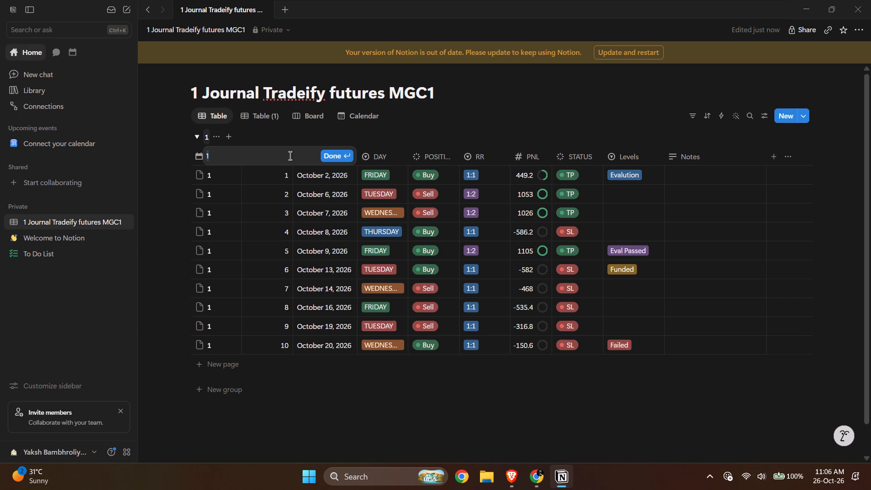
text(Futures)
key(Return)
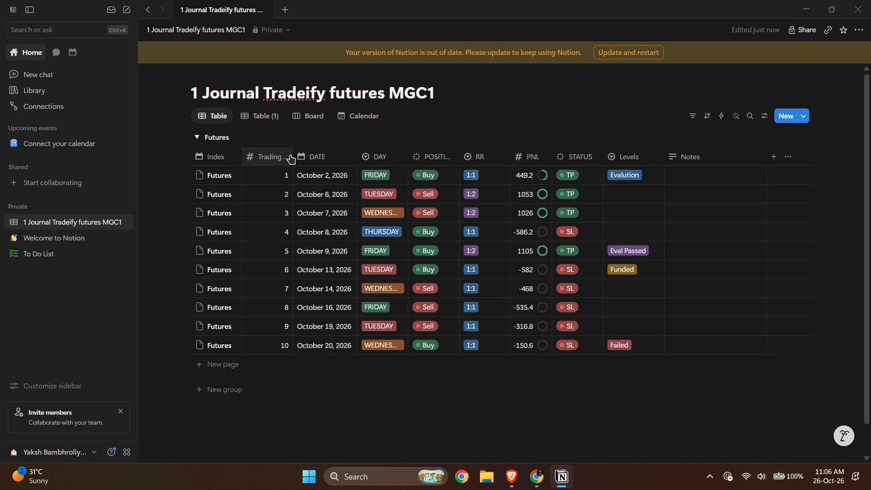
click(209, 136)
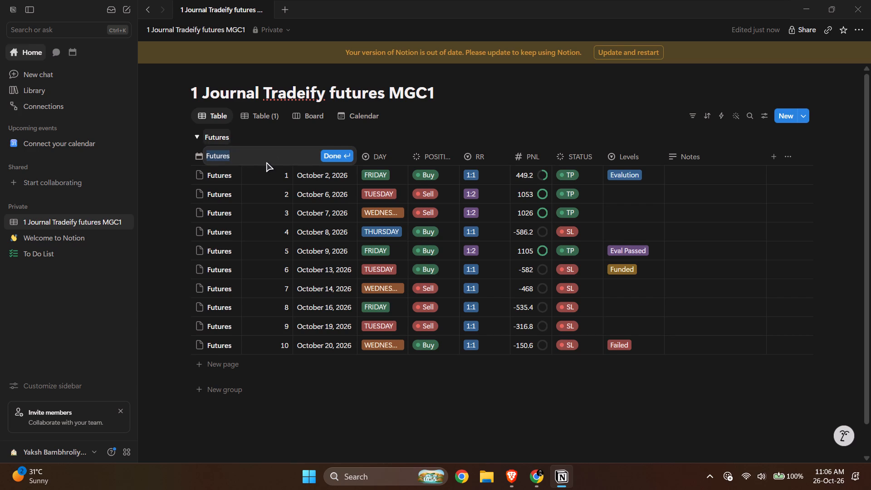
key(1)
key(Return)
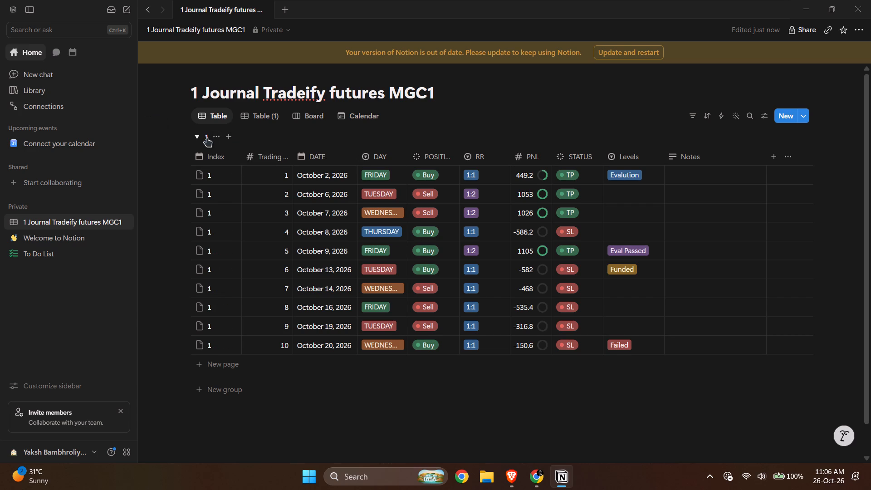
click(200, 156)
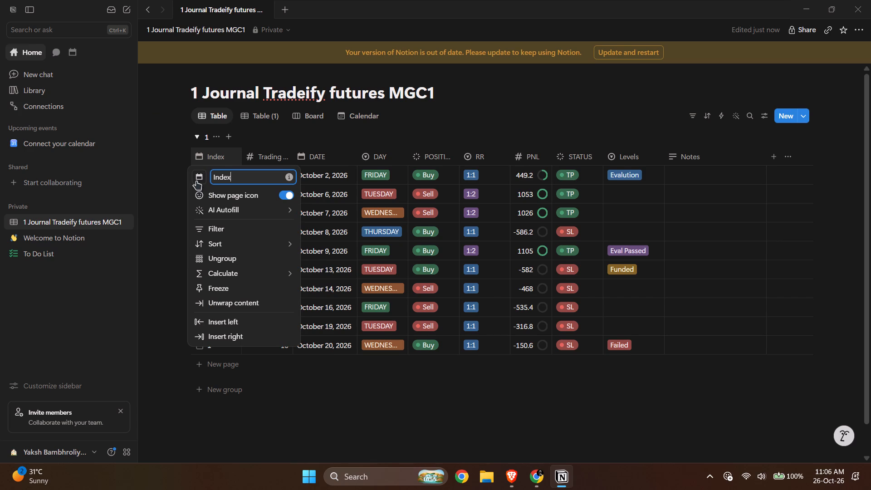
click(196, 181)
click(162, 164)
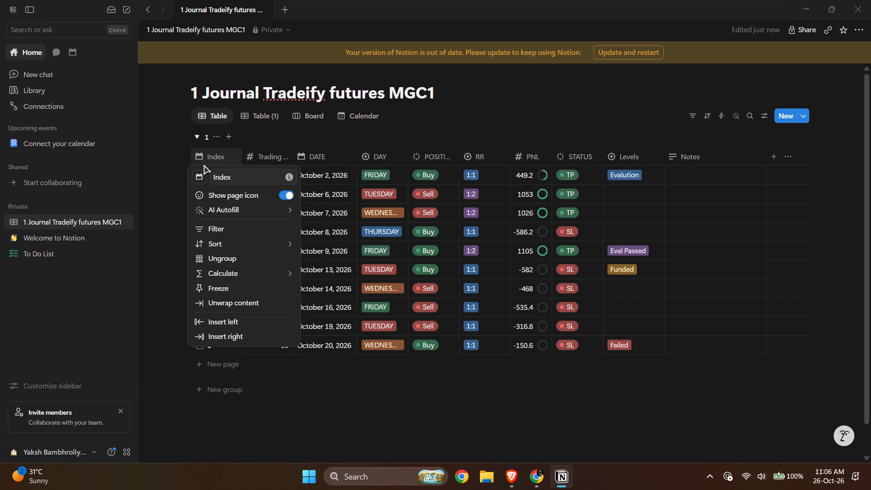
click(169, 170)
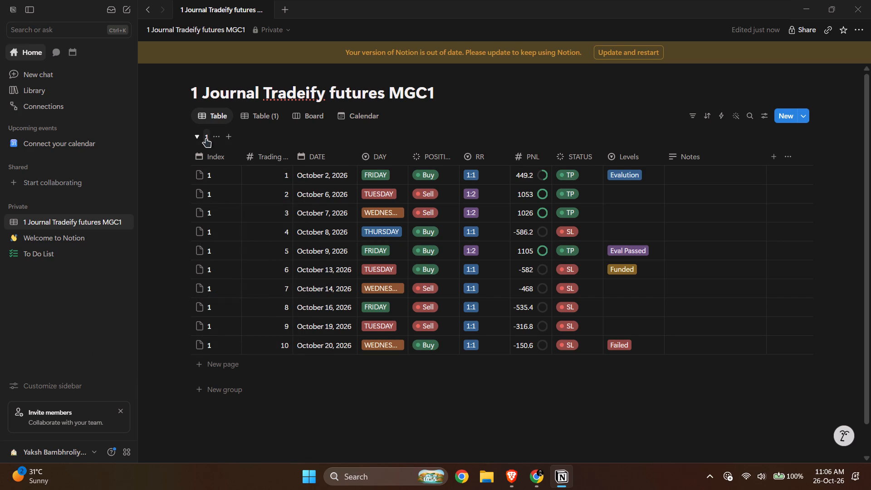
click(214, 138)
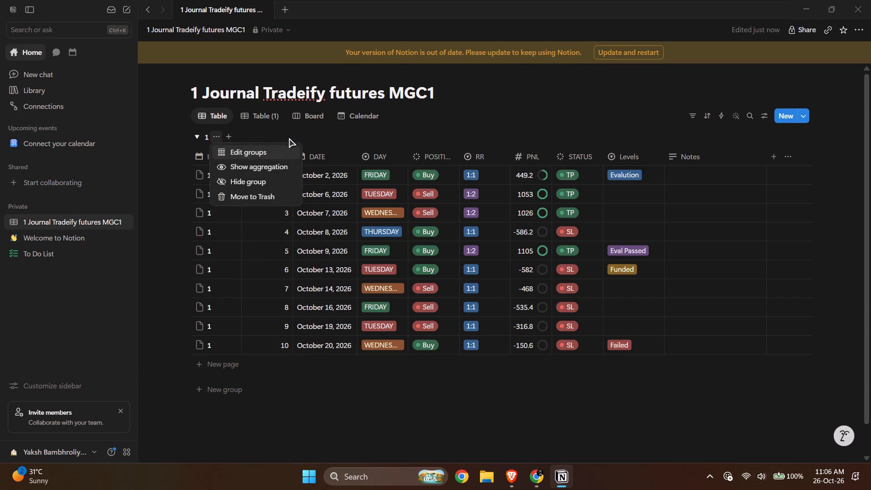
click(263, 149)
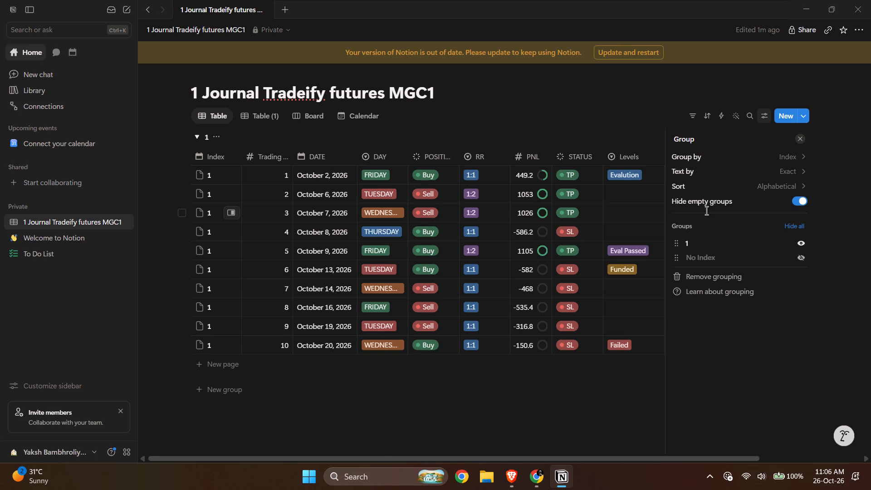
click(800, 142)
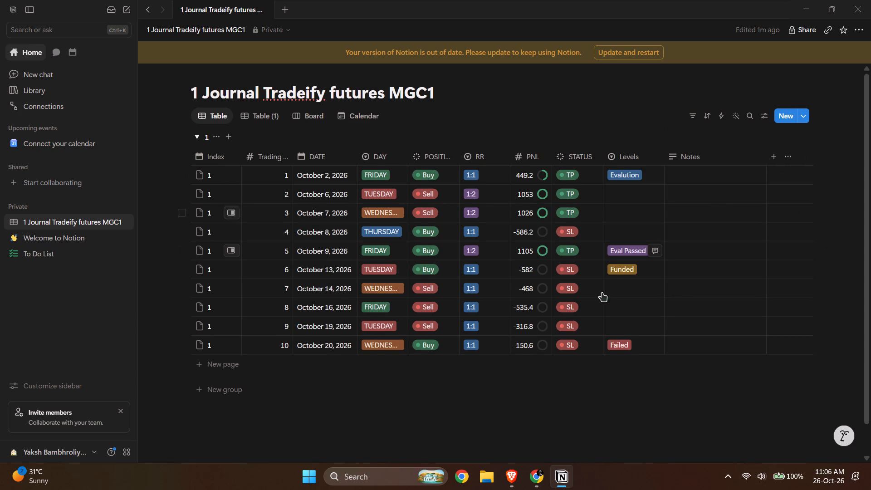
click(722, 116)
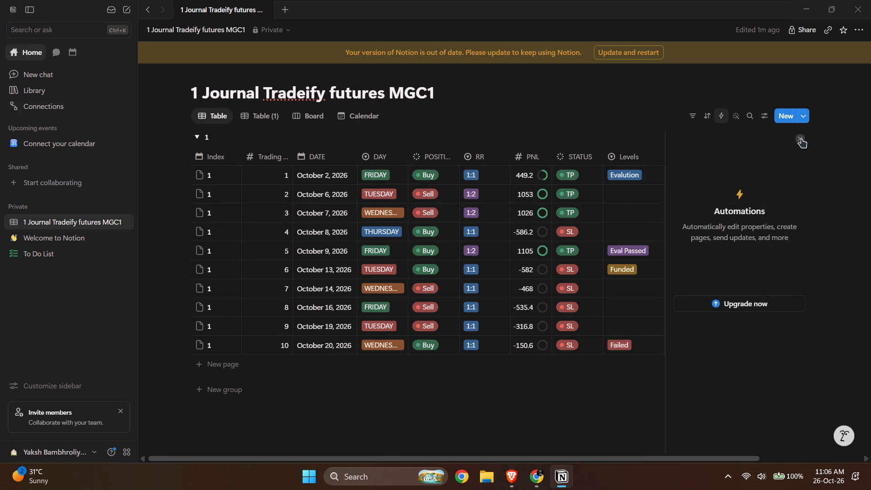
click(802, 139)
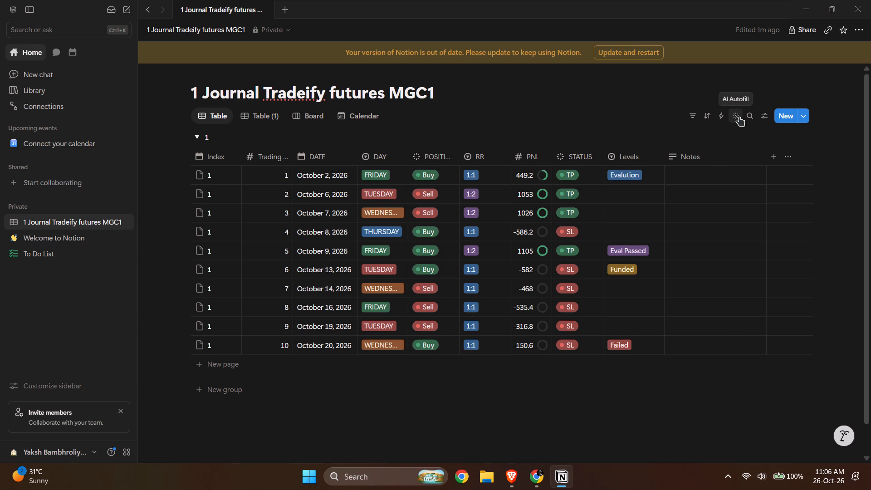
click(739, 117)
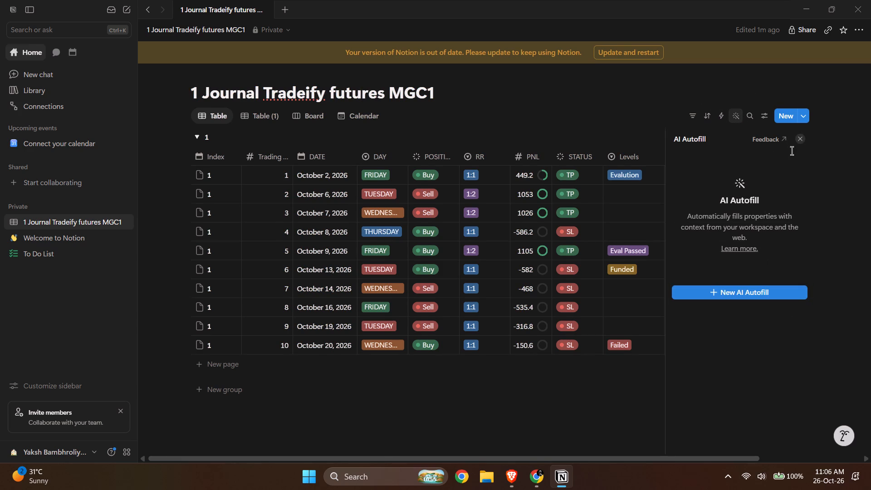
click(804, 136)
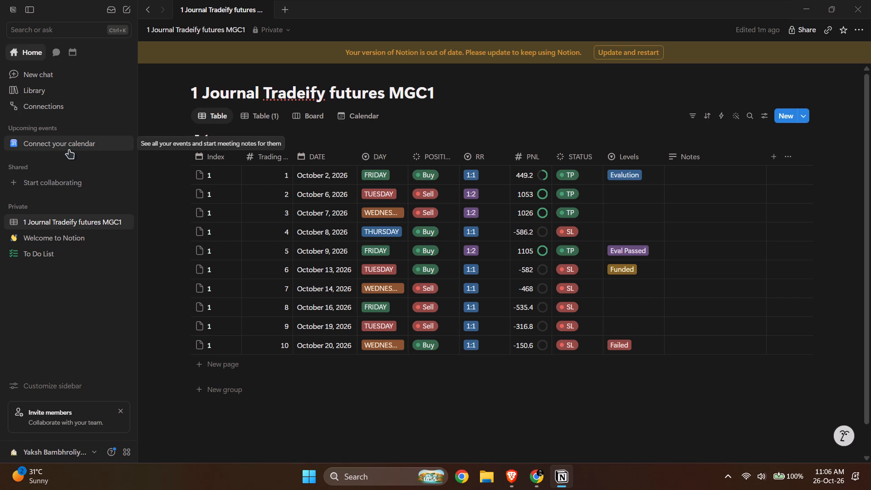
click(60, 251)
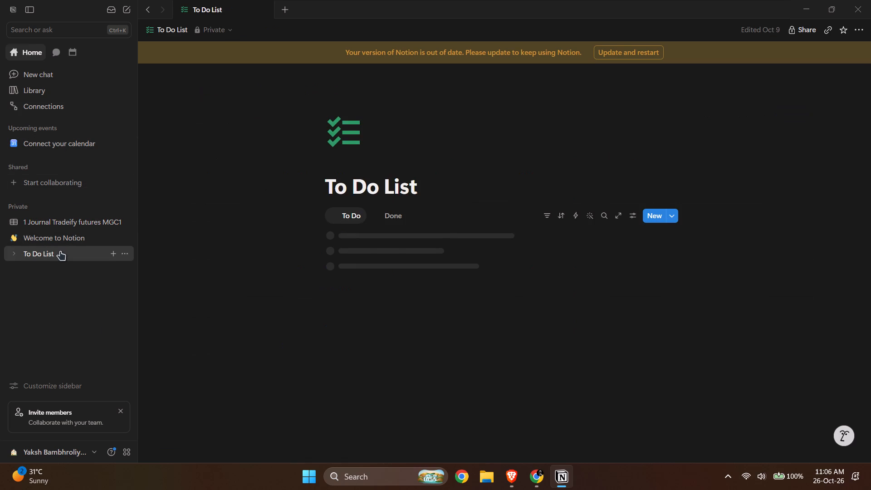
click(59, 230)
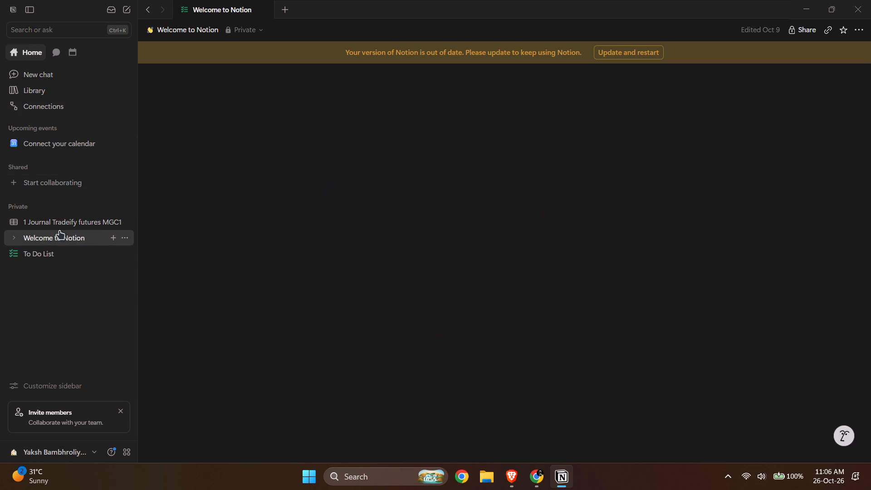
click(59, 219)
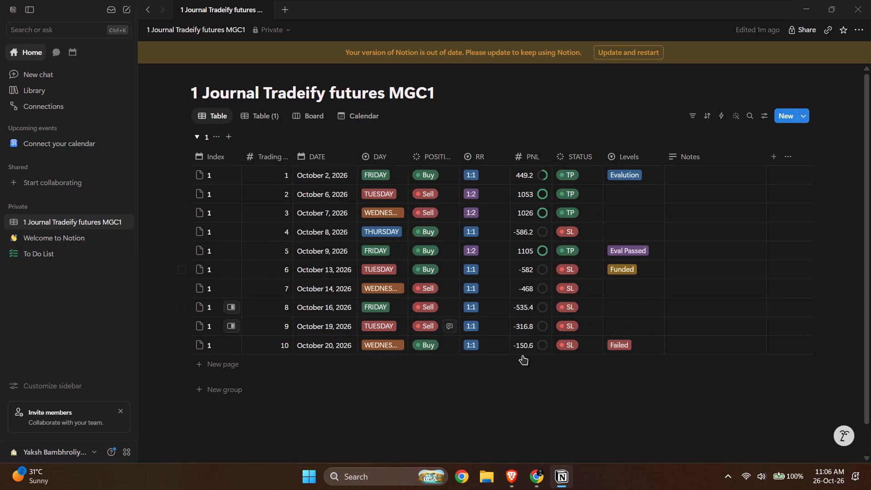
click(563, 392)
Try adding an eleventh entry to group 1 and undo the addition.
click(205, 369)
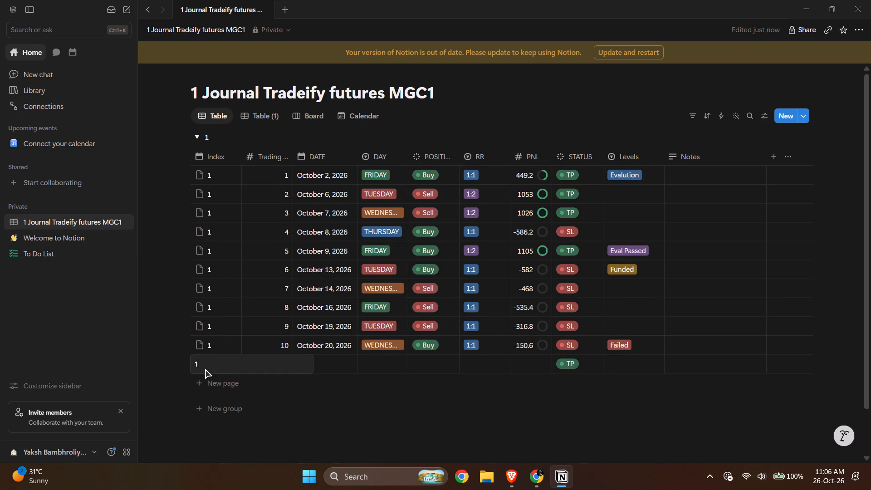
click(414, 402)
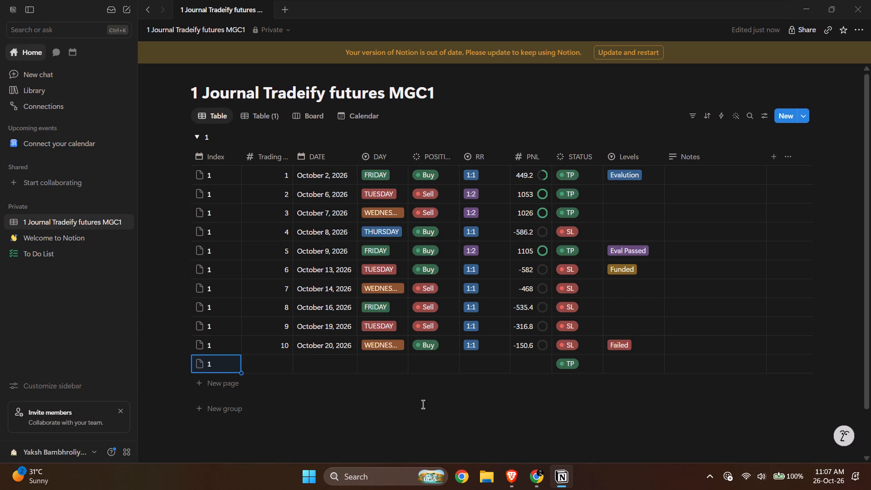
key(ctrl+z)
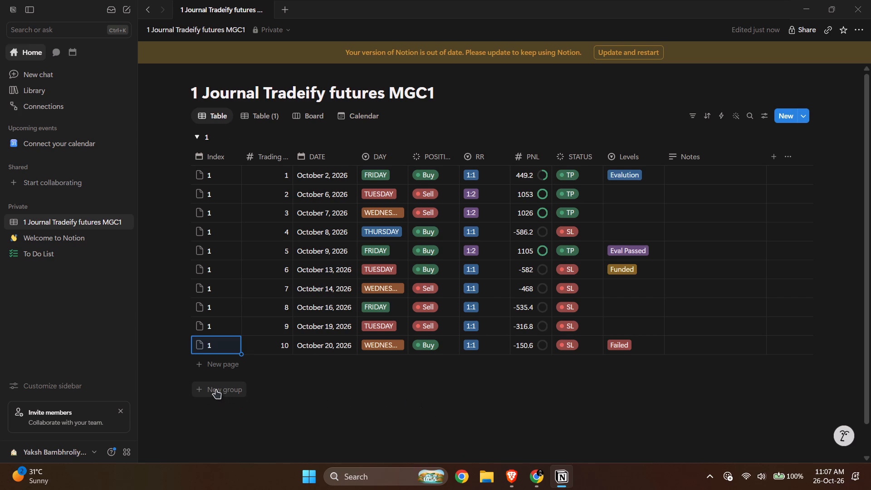
Create a new group named 2 below group 1 in the journal table.
click(216, 390)
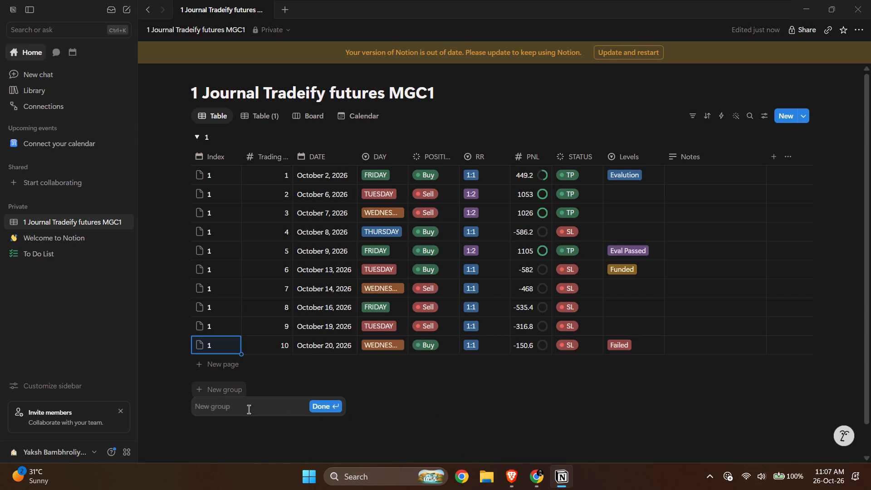
key(2)
key(Return)
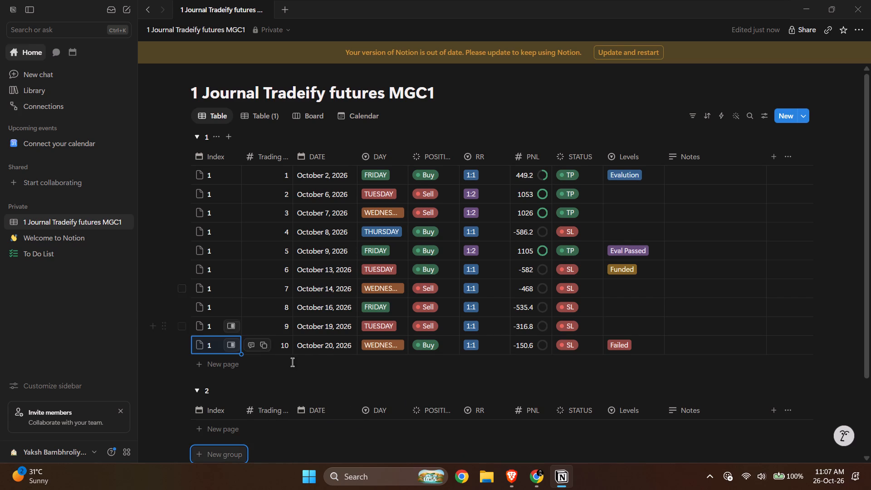
Retitle the journal page as "Journal Tradeify futures MGC1!" by removing the leading 1 and adding an exclamation mark at the end.
drag(205, 89, 190, 90)
key(BackSpace)
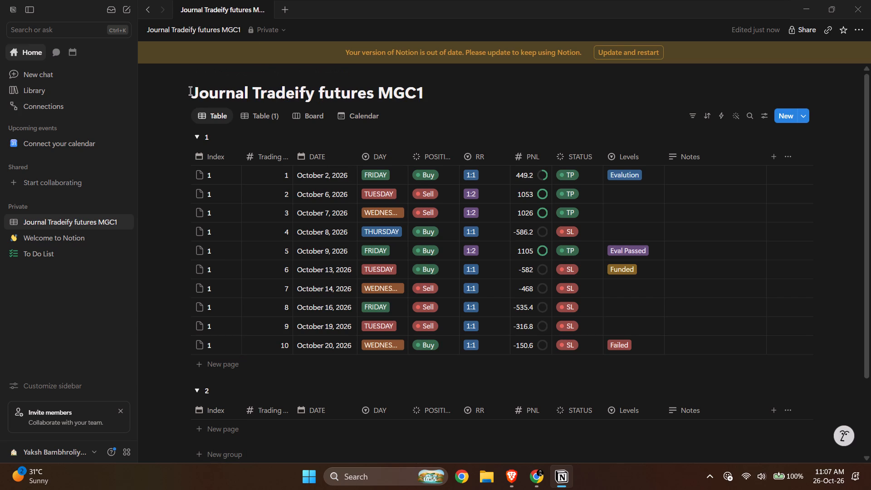
key(Right)
key(Right)
key(Right)
key(Right)
key(Right)
key(Right)
key(Right)
key(Right)
key(Right)
key(Right)
key(Right)
key(Right)
key(Right)
key(Right)
key(Right)
key(Right)
key(Right)
key(Right)
key(Right)
key(Right)
key(Right)
key(Right)
key(Right)
key(Right)
key(Right)
key(Right)
key(Right)
key(Right)
key(Right)
key(Right)
key(Right)
key(Right)
key(Right)
key(Right)
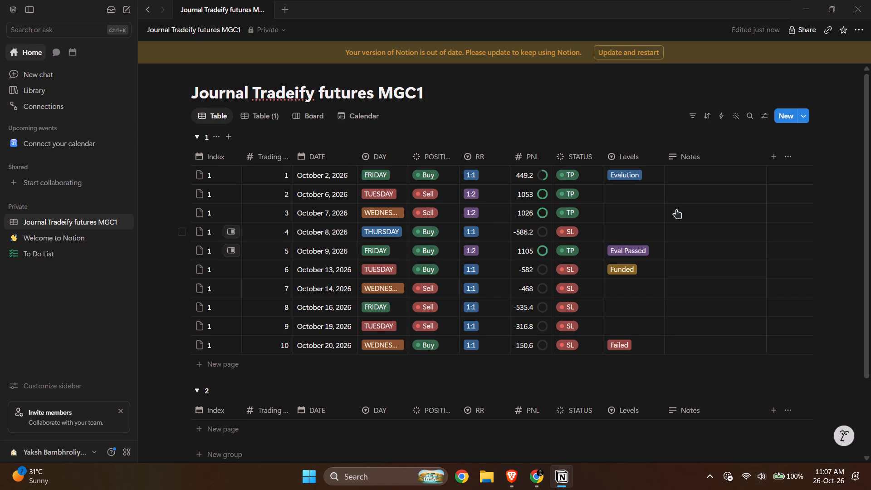
key(shift+exclam)
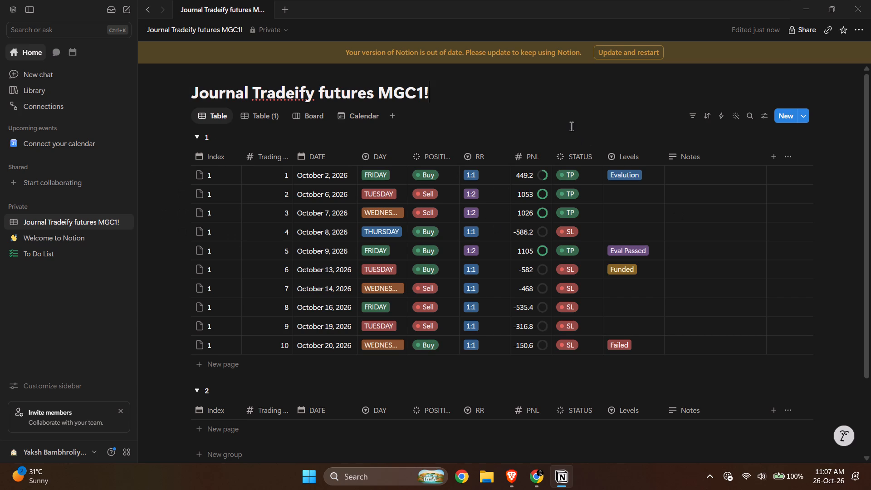
click(536, 108)
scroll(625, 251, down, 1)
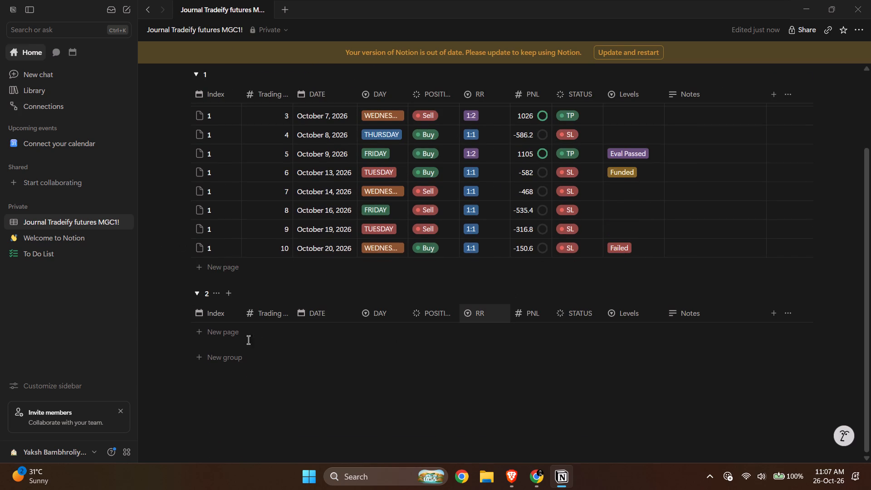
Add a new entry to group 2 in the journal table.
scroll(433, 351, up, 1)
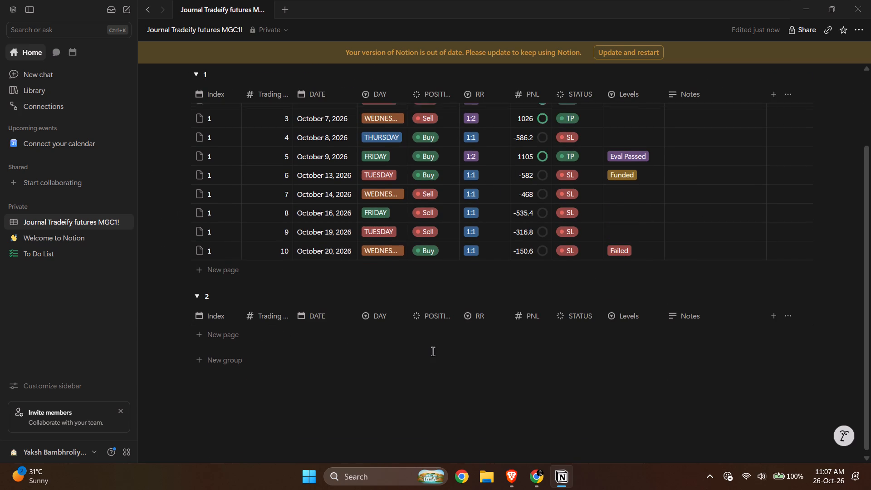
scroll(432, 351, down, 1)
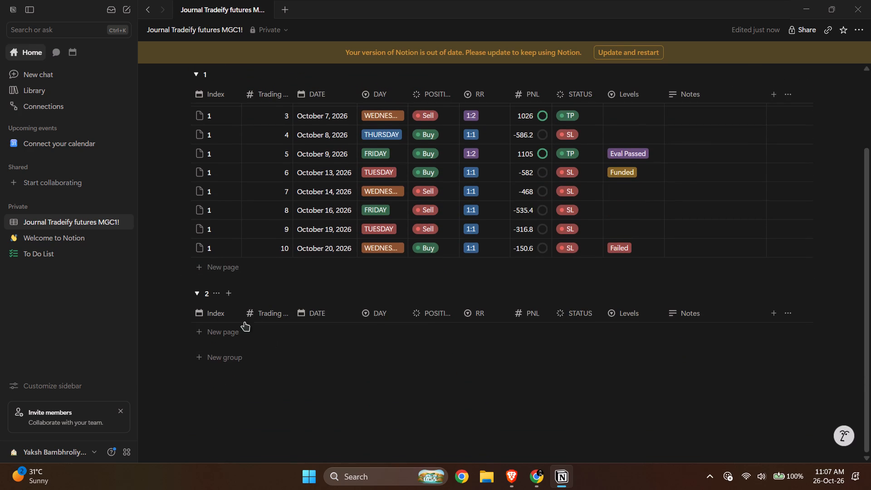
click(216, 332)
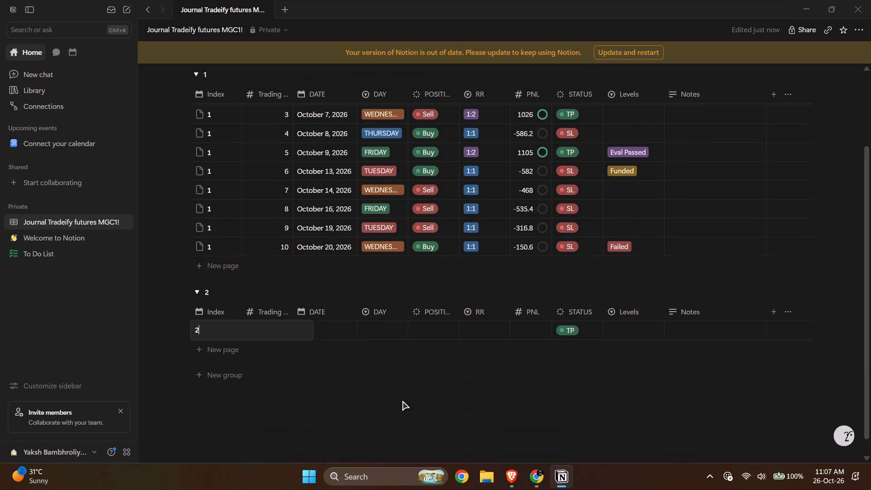
Undo the new group 2 entry, the page title edits and the creation of group 2.
key(ctrl+z)
key(ctrl+z)
key(ctrl+z)
key(ctrl+z)
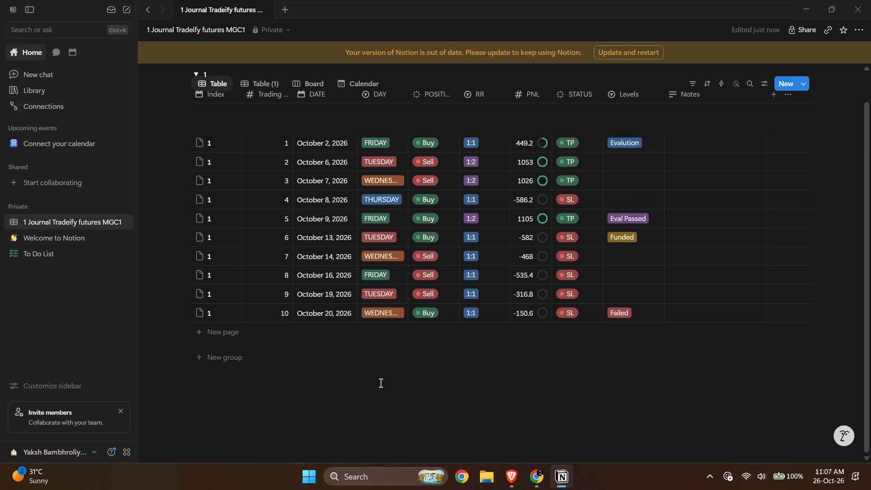
Add an exclamation mark at the end of the page title so it reads "1 Journal Tradeify futures MGC1!".
scroll(381, 382, up, 2)
click(465, 94)
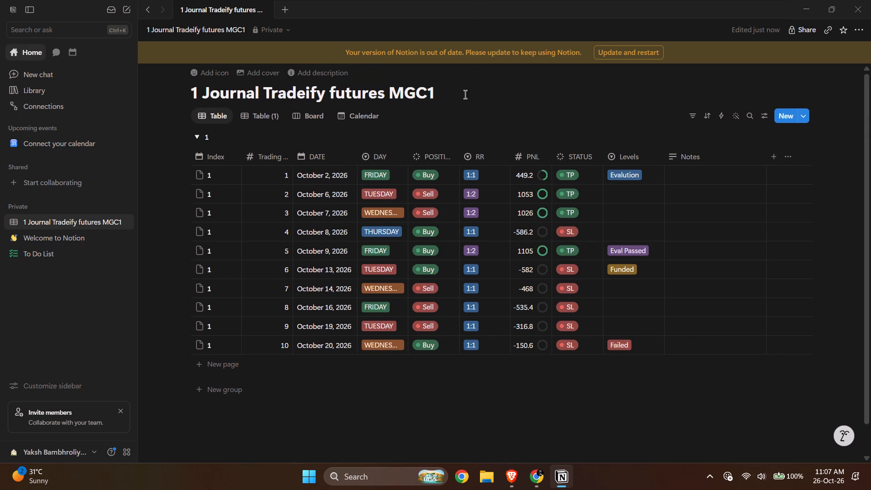
click(451, 91)
click(434, 90)
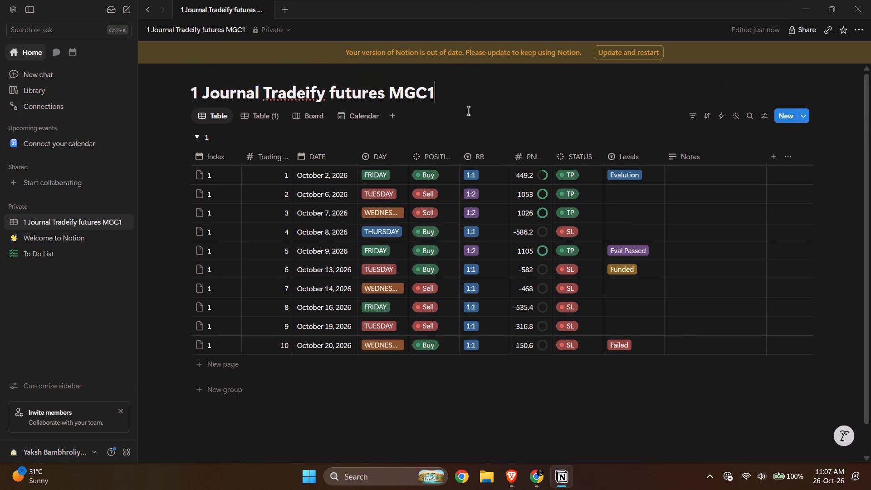
key(shift+exclam)
click(497, 92)
click(621, 99)
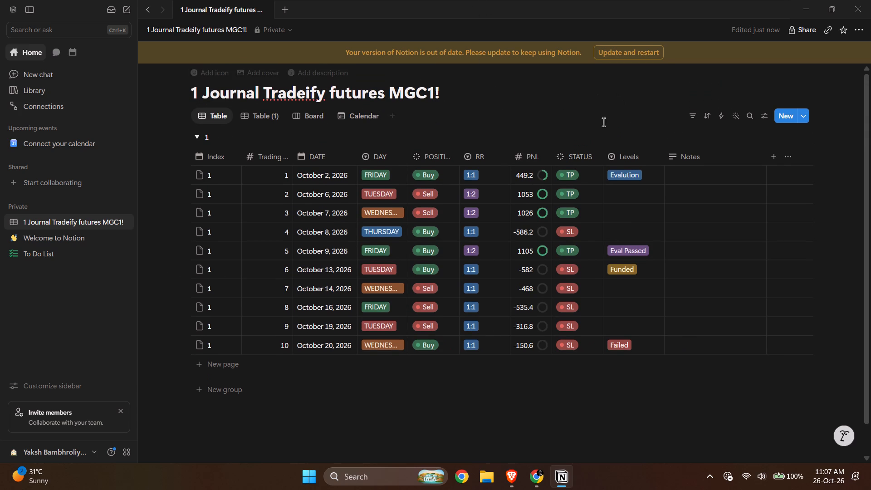
click(610, 388)
Switch to the Tradeify dashboard in Chrome and review the October 2026 P&L calendar and overview statistics.
key(alt+Tab)
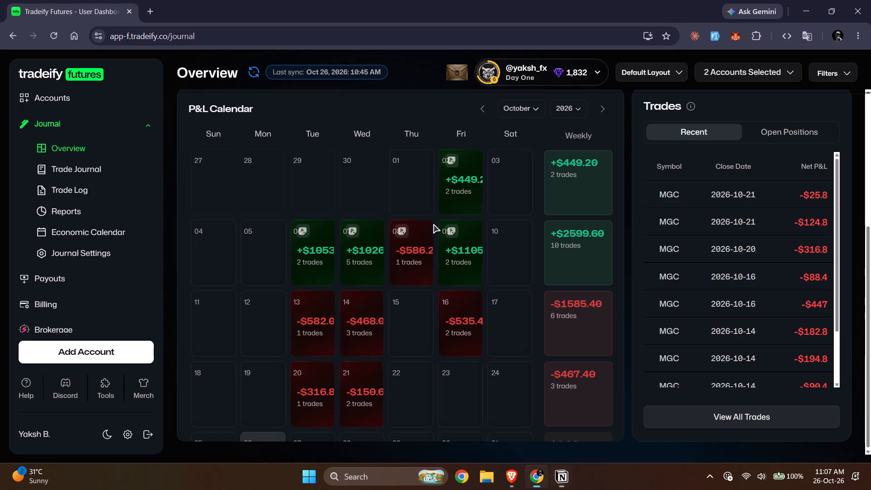
scroll(472, 241, down, 2)
click(456, 397)
scroll(548, 352, down, 3)
scroll(469, 371, up, 3)
scroll(468, 371, down, 5)
scroll(467, 368, up, 5)
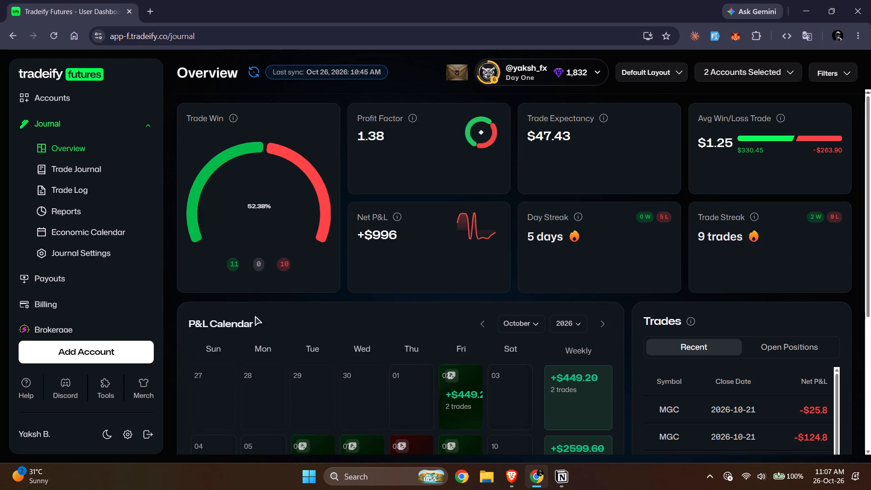
Look through the Trade Journal, Trade Log, Reports, Economic Calendar and Journal Settings pages, and return to the journal Overview.
click(88, 167)
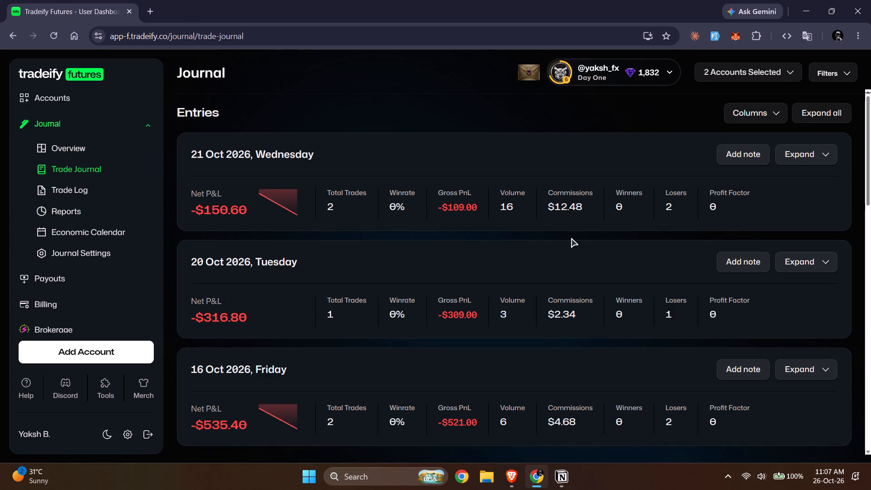
click(90, 187)
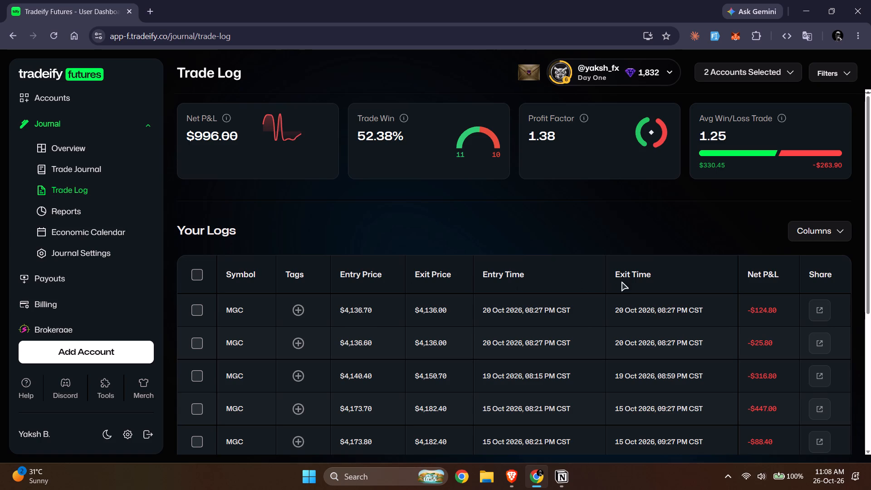
scroll(404, 322, down, 2)
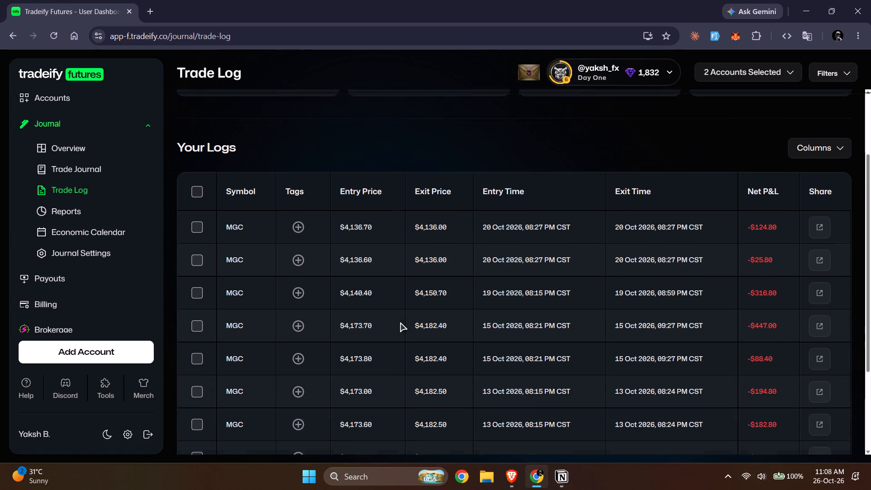
scroll(400, 323, down, 1)
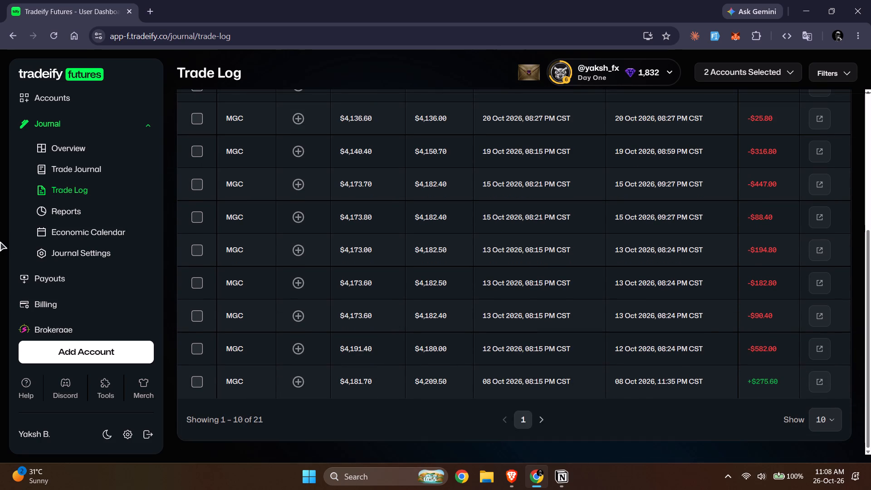
click(75, 213)
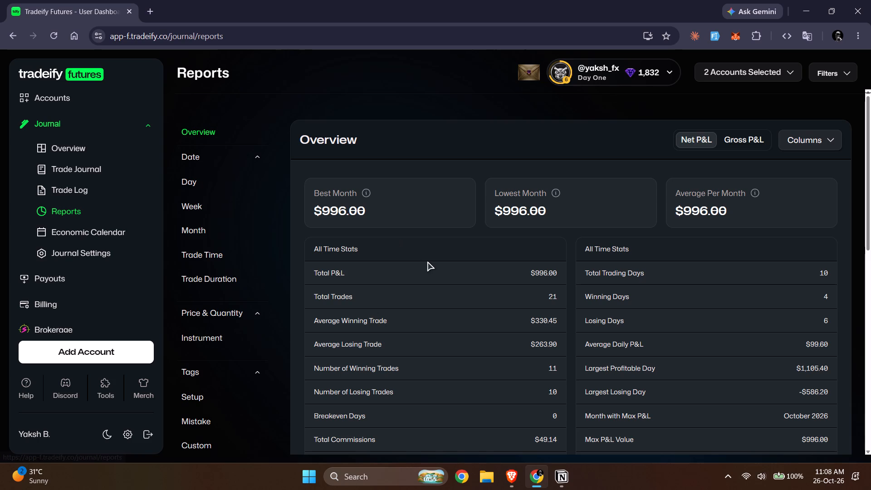
scroll(427, 262, down, 2)
scroll(427, 262, up, 2)
click(66, 227)
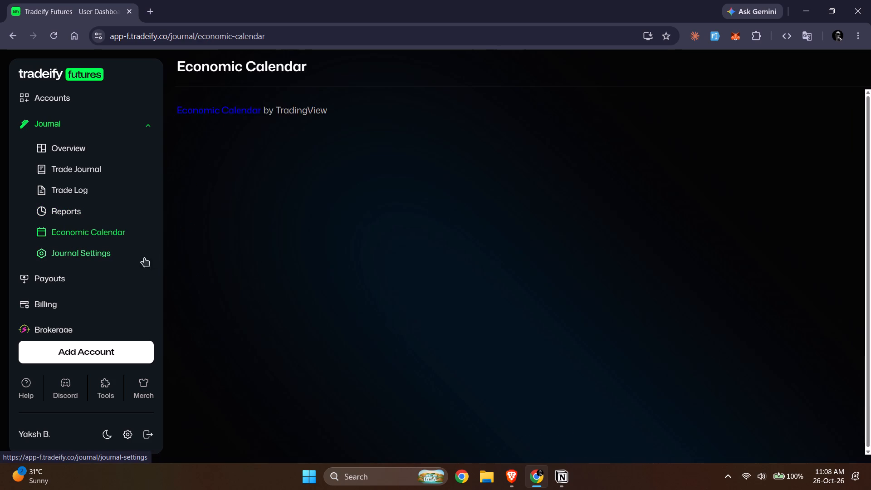
click(89, 257)
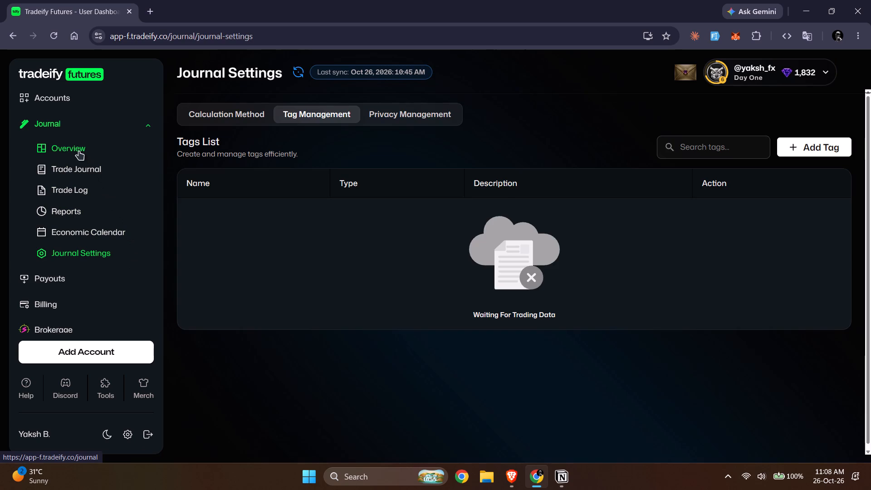
click(79, 151)
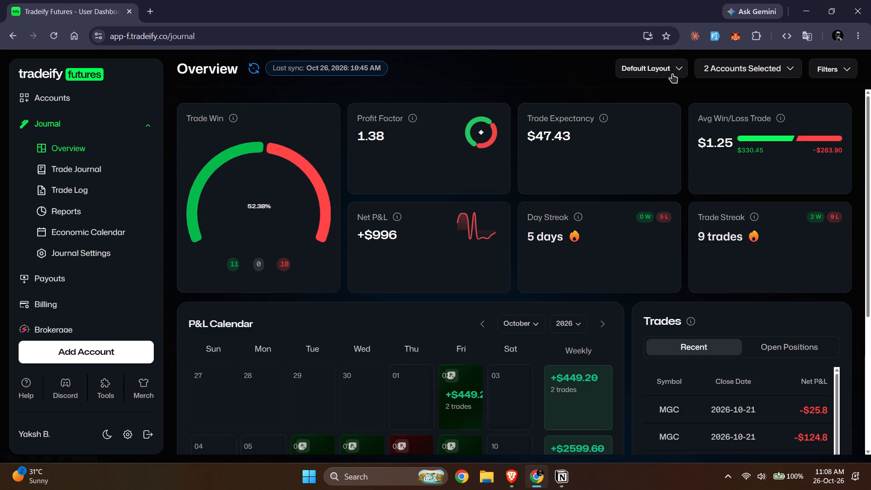
scroll(631, 100, up, 3)
Open the profile card editor in the Rewards Center and set the banner to Emerald after trying Brushed Gold, Carbon, Slate and Matte Black.
click(525, 76)
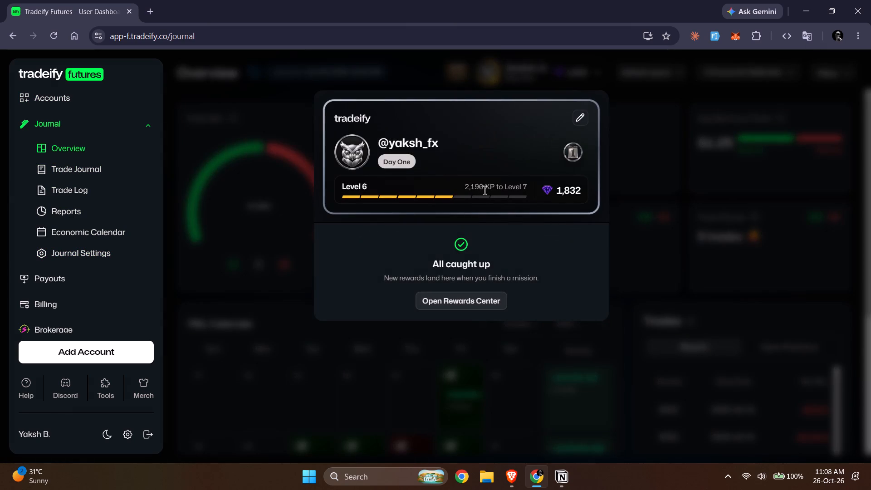
click(475, 302)
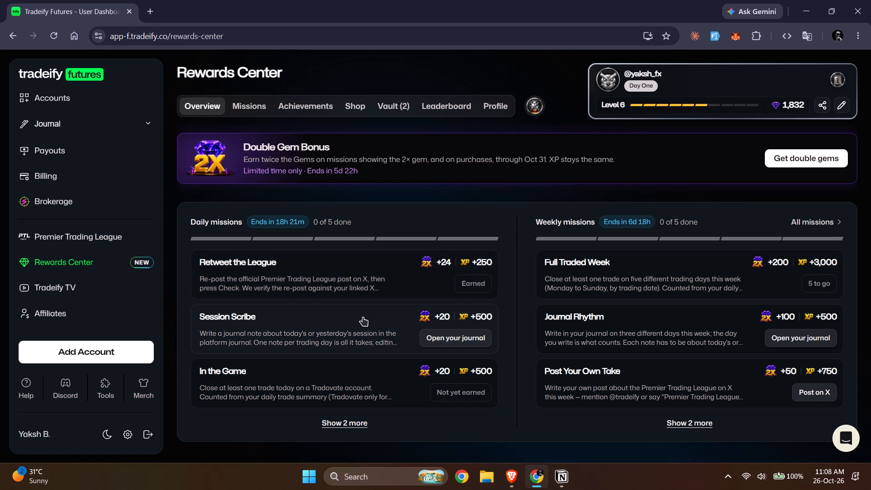
click(841, 104)
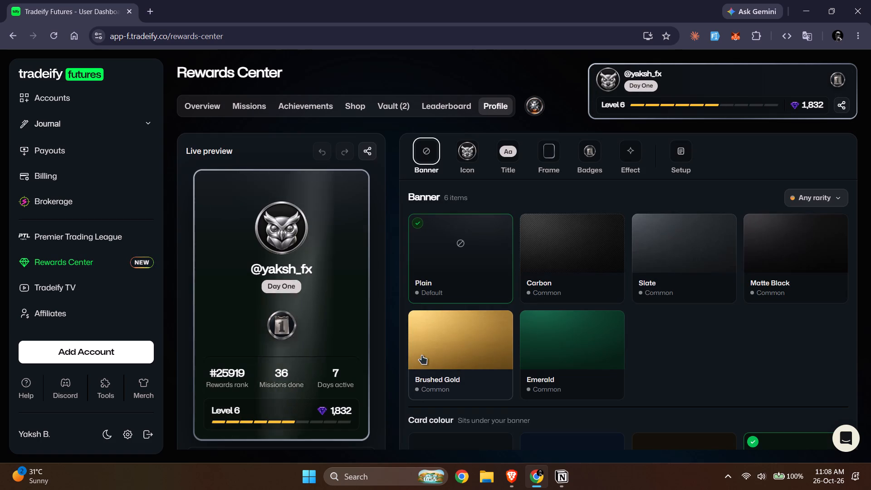
click(460, 348)
click(576, 244)
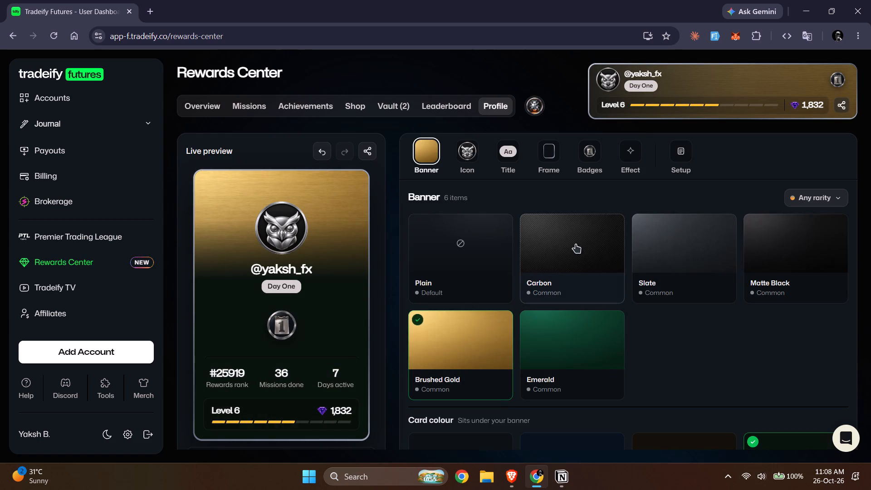
click(464, 366)
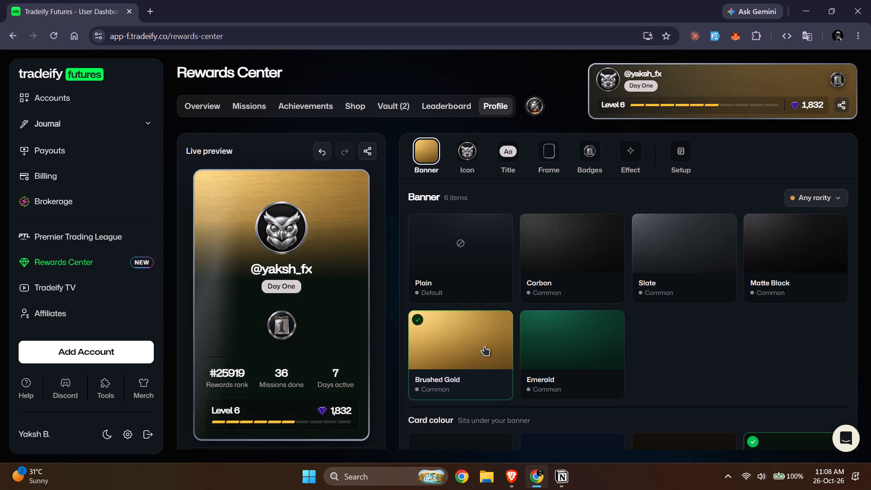
click(590, 341)
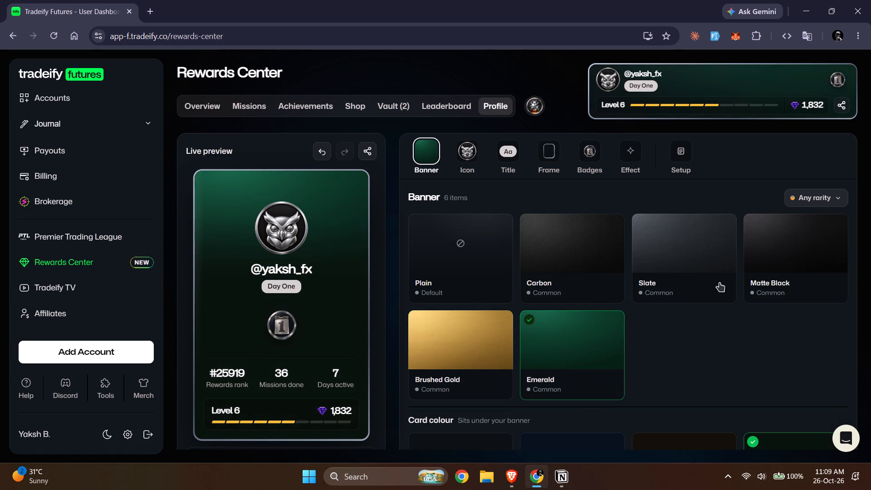
click(685, 244)
click(785, 250)
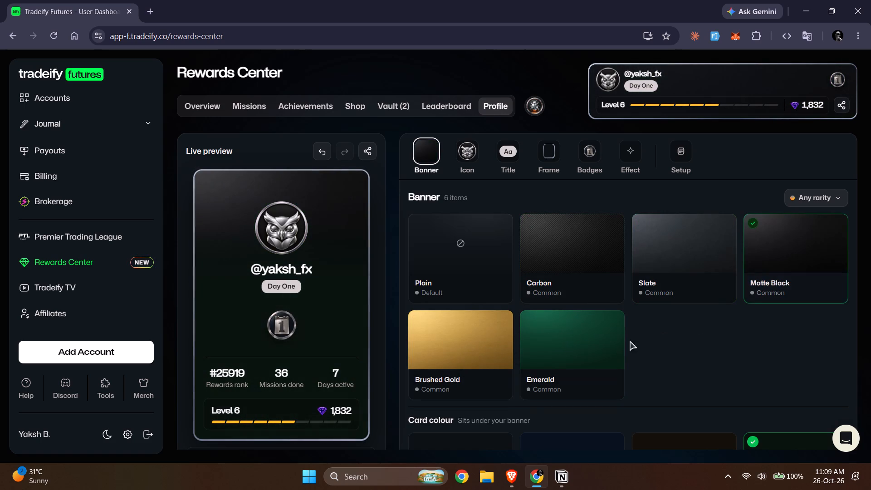
click(462, 355)
click(535, 344)
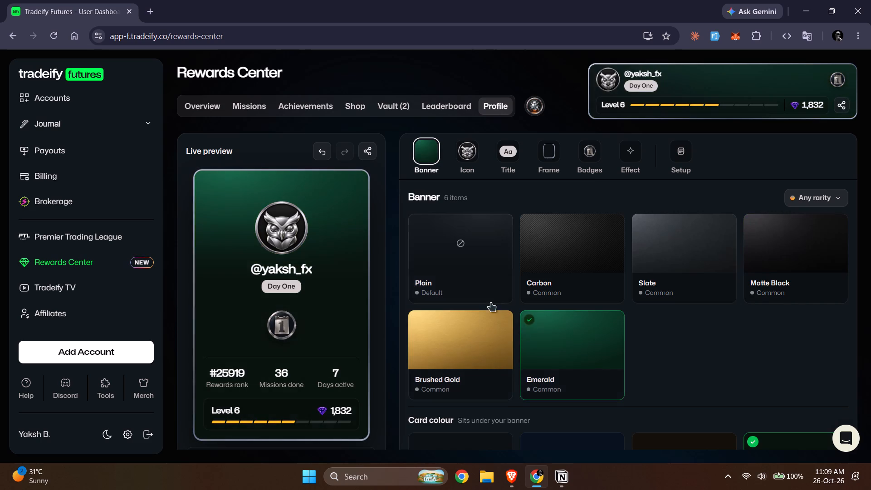
click(460, 353)
click(563, 341)
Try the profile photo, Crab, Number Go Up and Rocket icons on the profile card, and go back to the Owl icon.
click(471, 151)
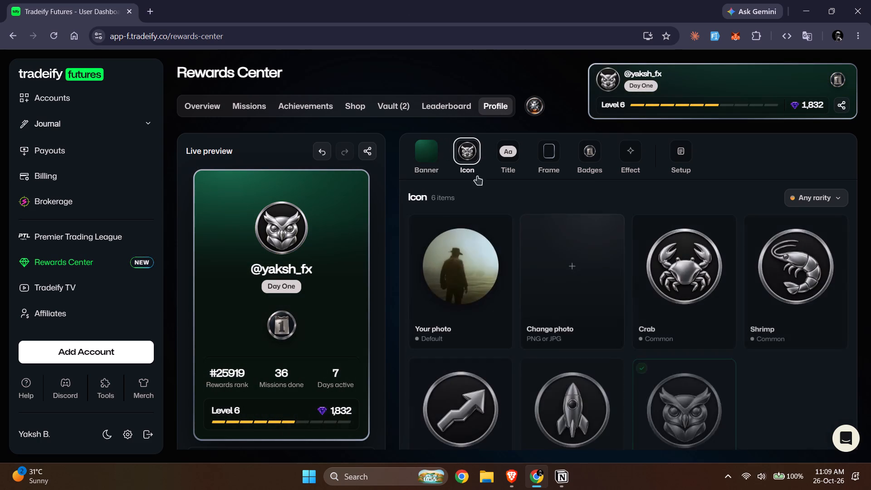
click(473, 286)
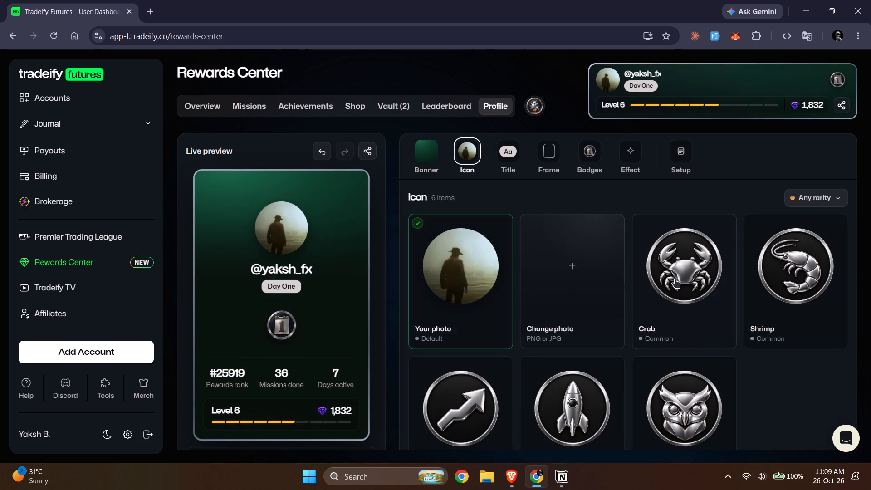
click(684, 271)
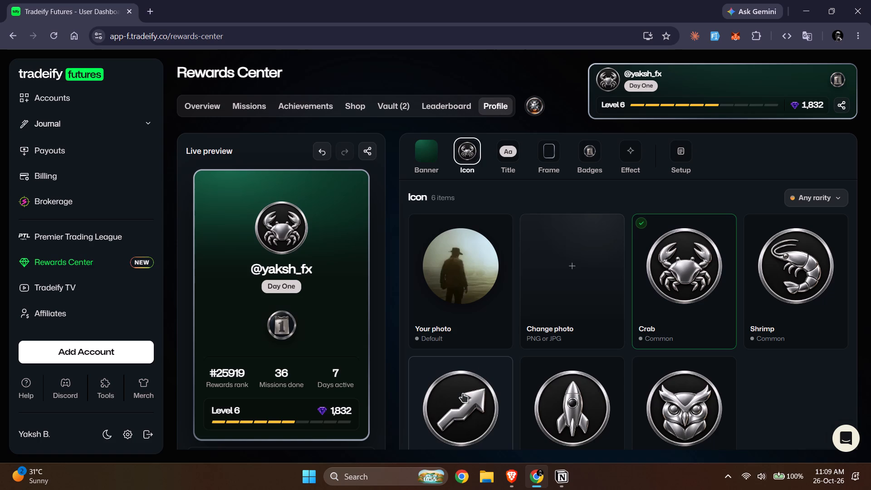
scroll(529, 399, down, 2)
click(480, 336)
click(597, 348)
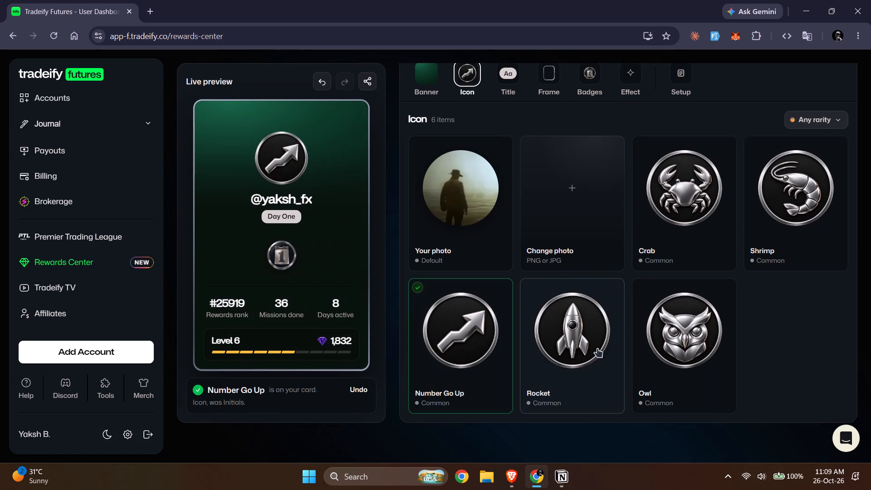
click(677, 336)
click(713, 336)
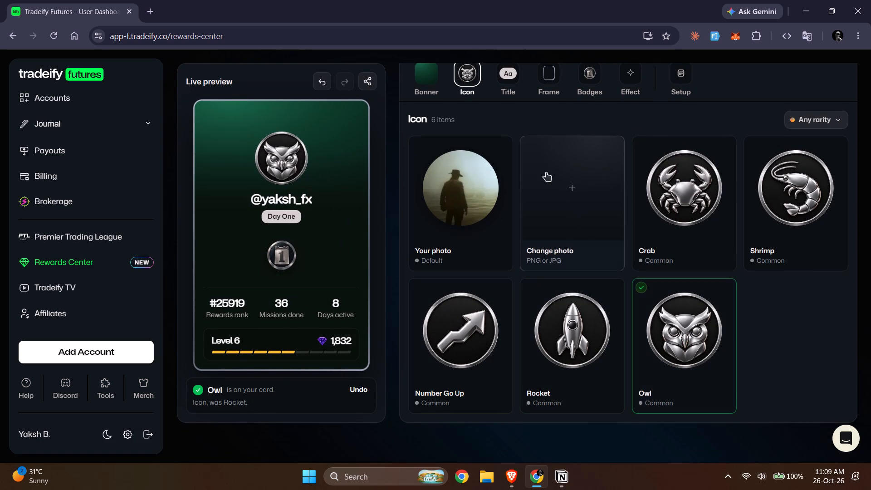
Set the profile card's title to Day Trader, also trying the card with No title.
click(512, 84)
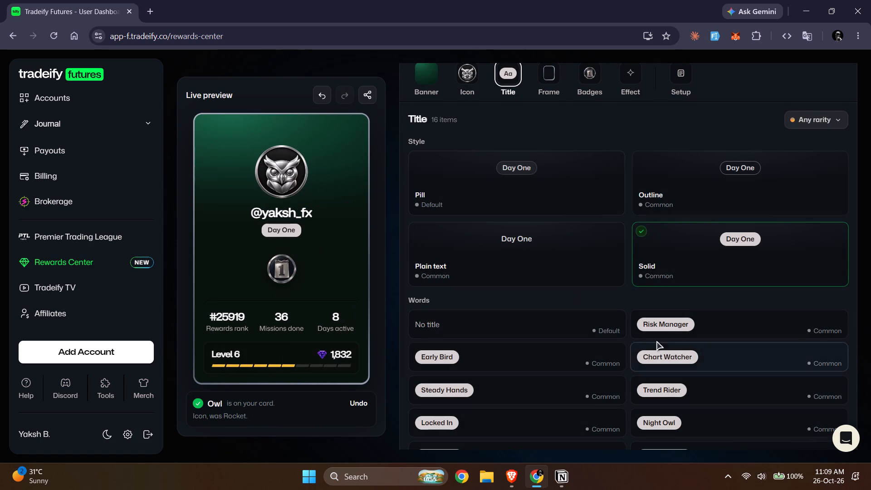
scroll(664, 338, down, 1)
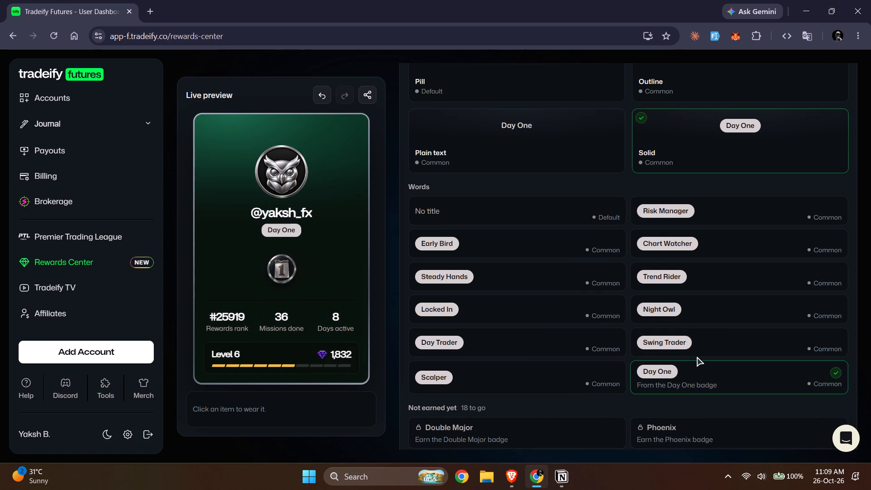
click(486, 351)
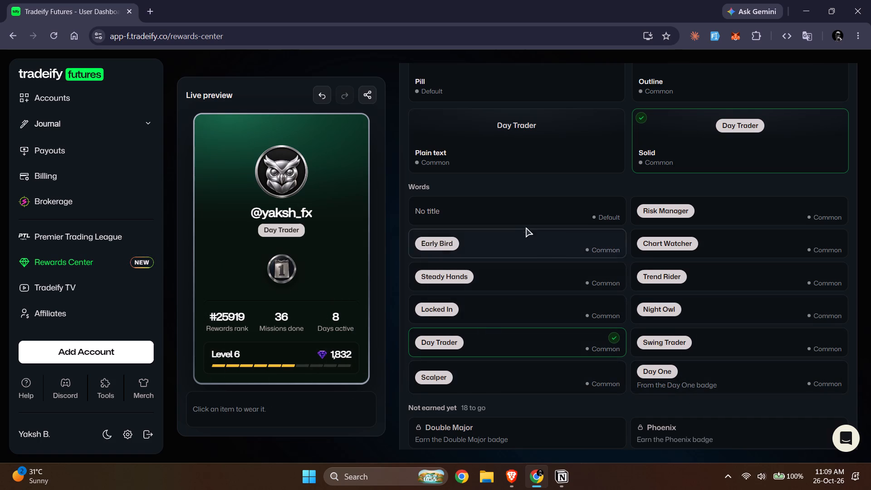
click(509, 207)
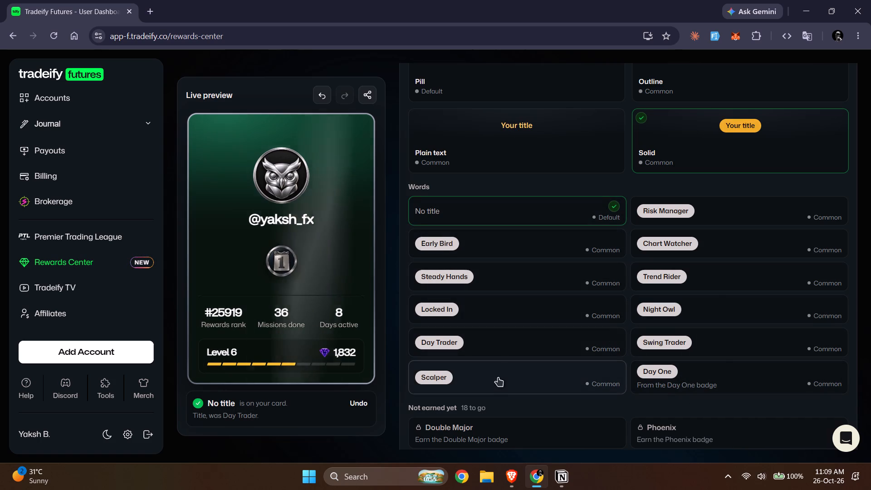
click(496, 341)
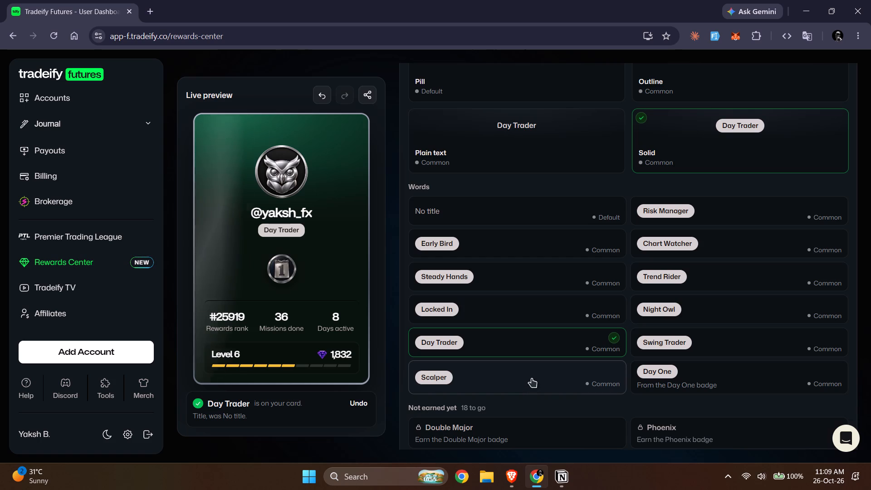
scroll(528, 409, down, 1)
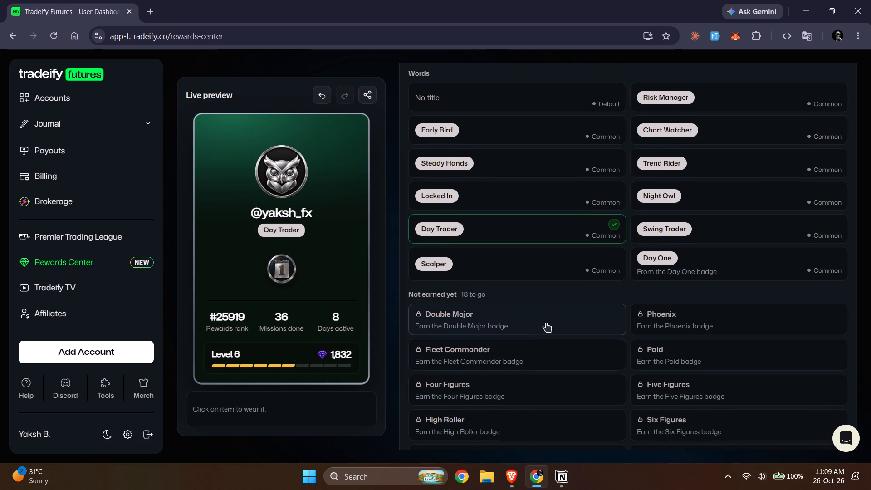
scroll(578, 343, up, 2)
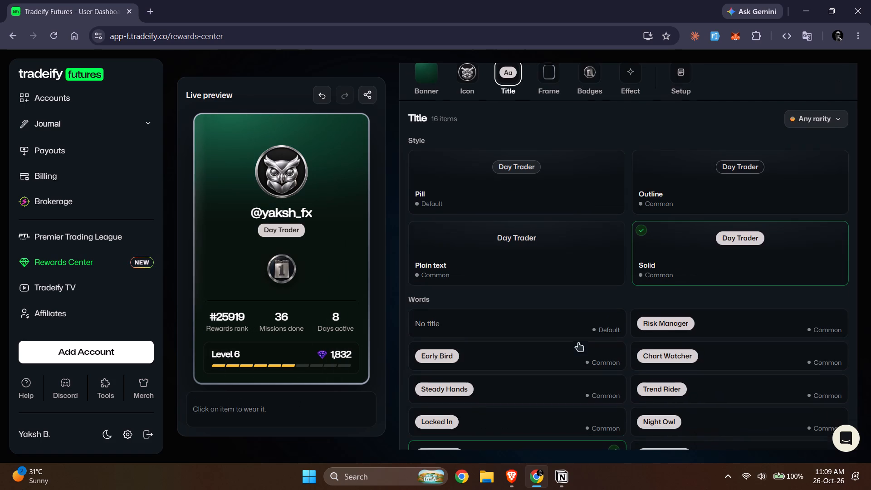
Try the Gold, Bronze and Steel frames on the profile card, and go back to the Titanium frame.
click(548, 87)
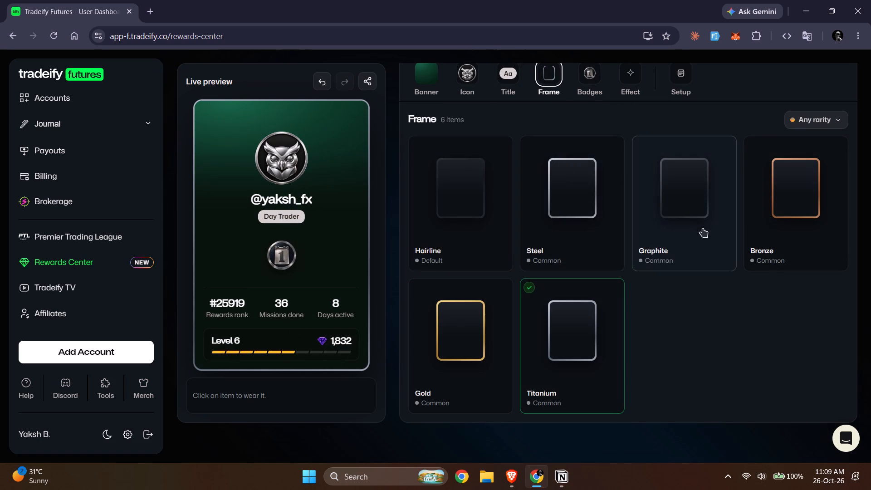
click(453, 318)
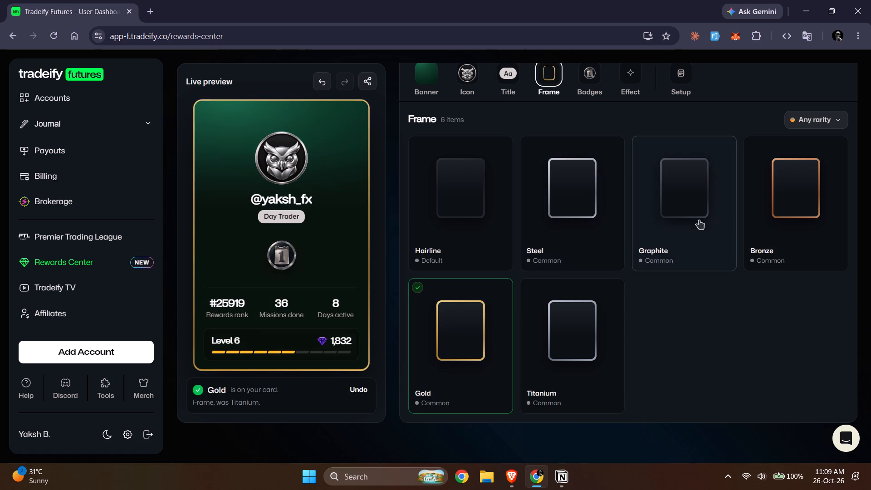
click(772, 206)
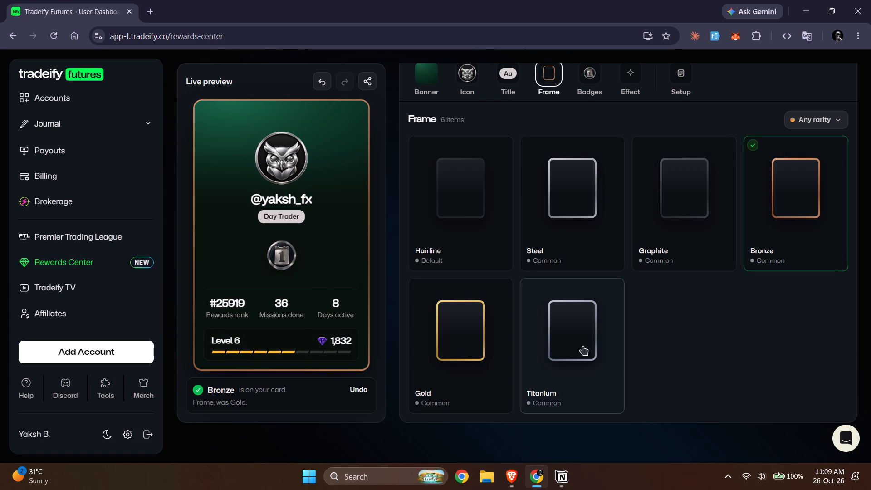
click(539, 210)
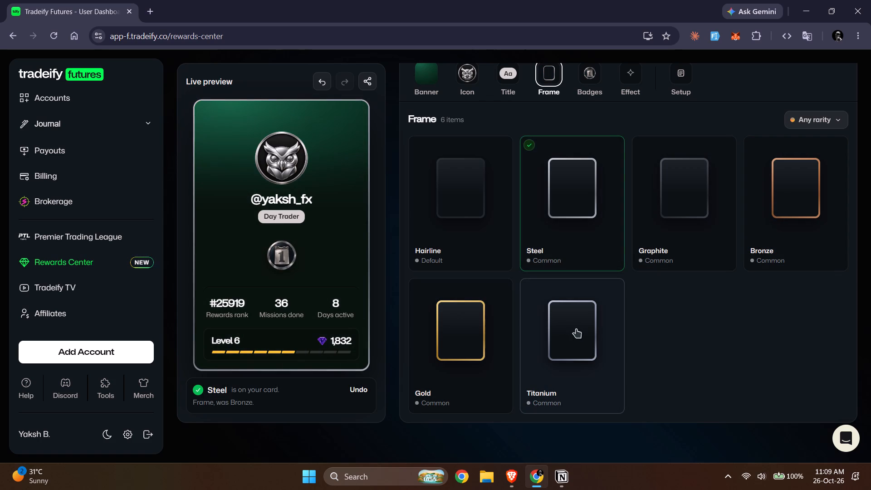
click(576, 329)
Check the profile card's badges and try the empty badge slot beside the Day One badge.
click(586, 89)
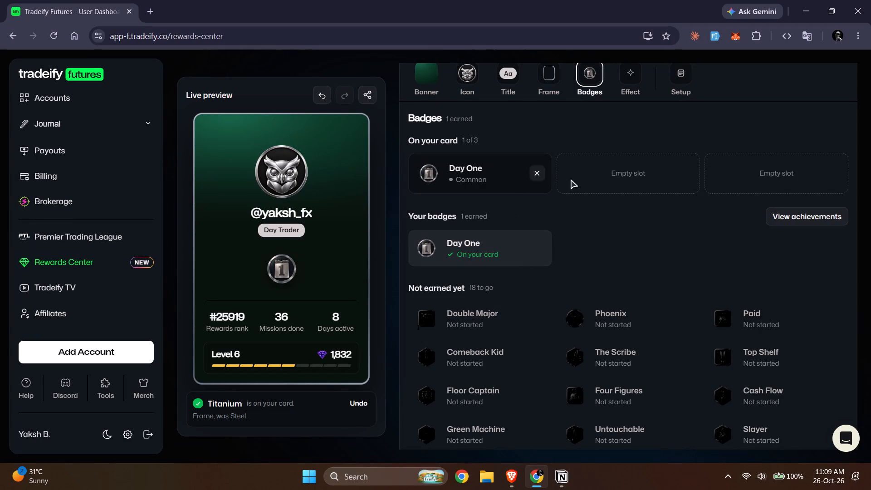
click(609, 185)
double_click(627, 179)
Set the profile card's effect to Motes after trying Glint, Halo and Twinkle.
click(638, 70)
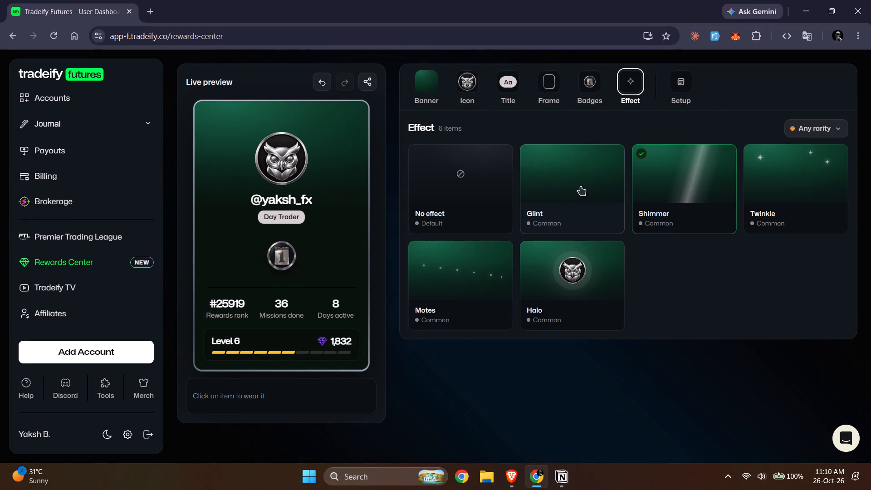
click(581, 186)
click(559, 287)
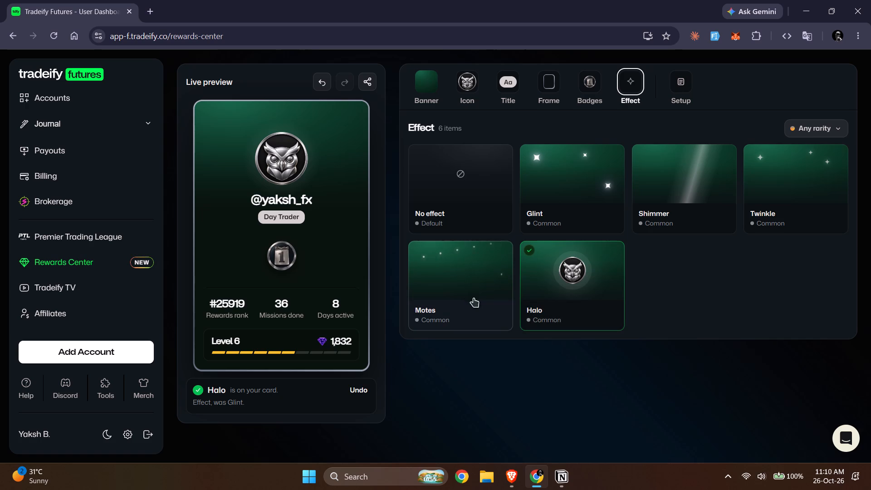
click(465, 284)
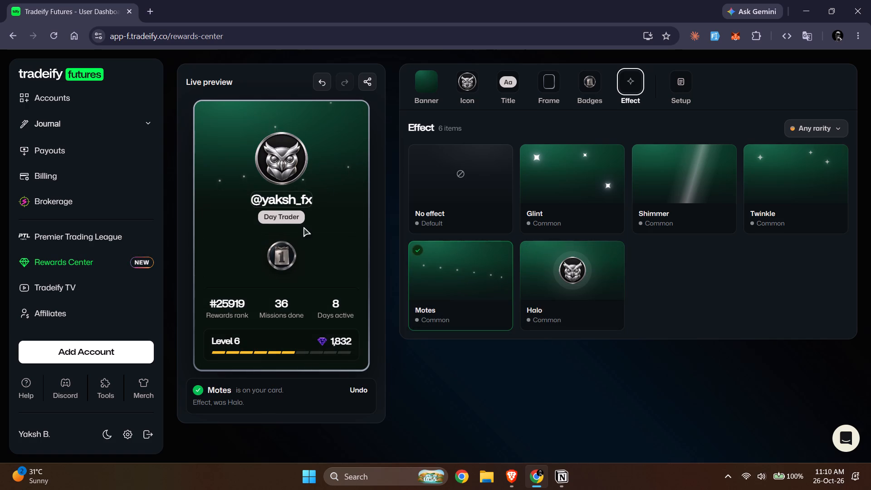
click(779, 176)
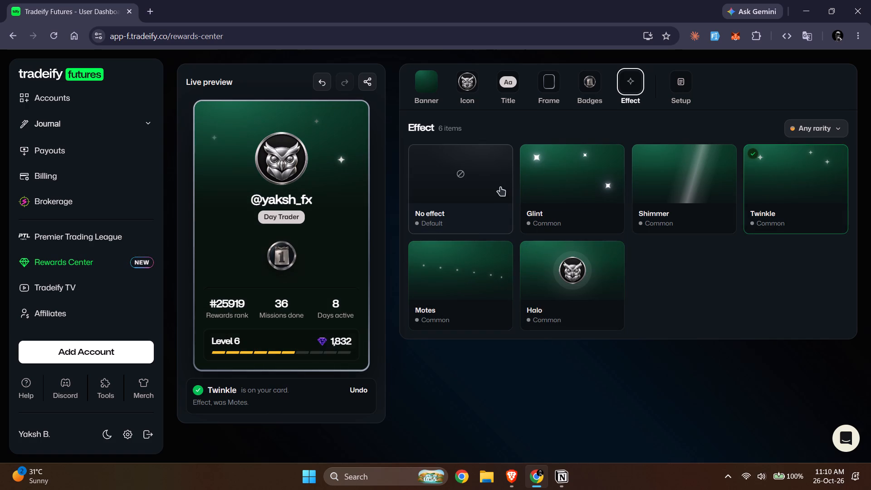
click(567, 185)
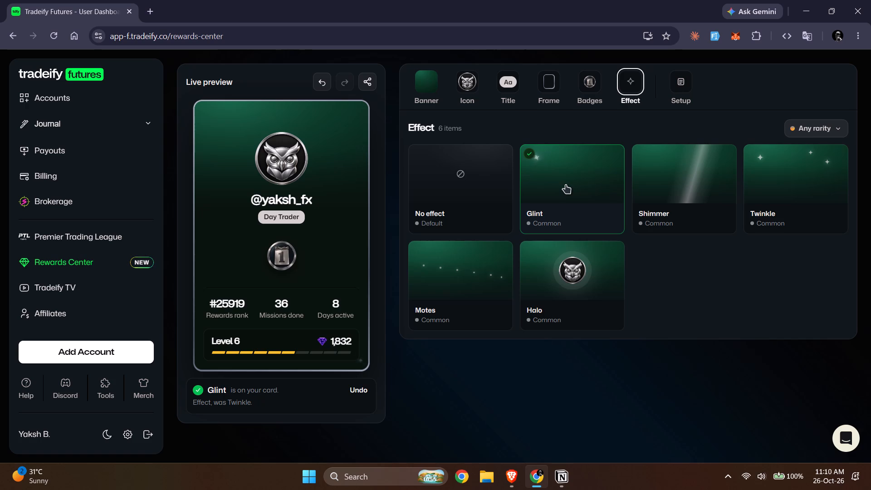
click(588, 296)
click(439, 299)
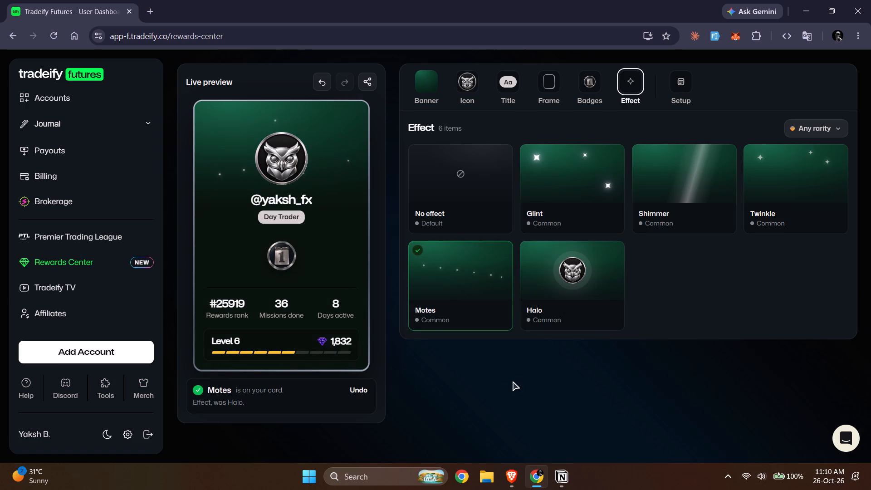
scroll(737, 327, down, 1)
scroll(737, 327, up, 1)
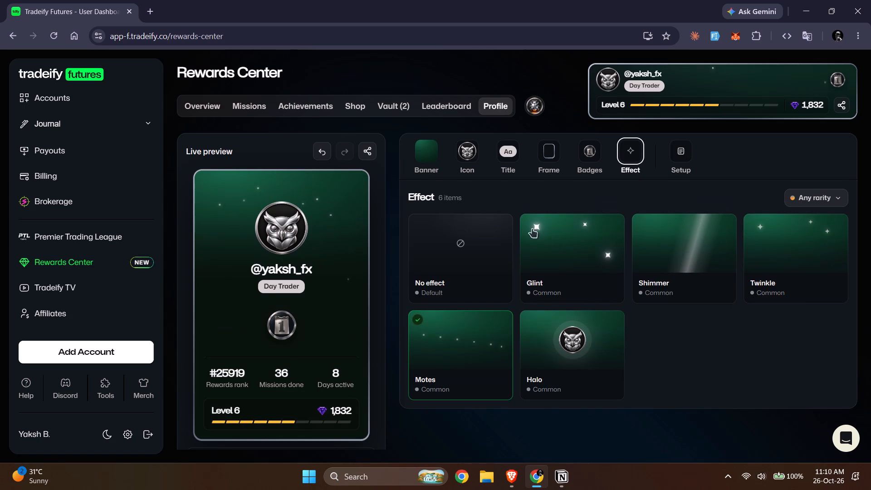
Review the profile card's setup options and save the current card design over Look 1.
click(669, 157)
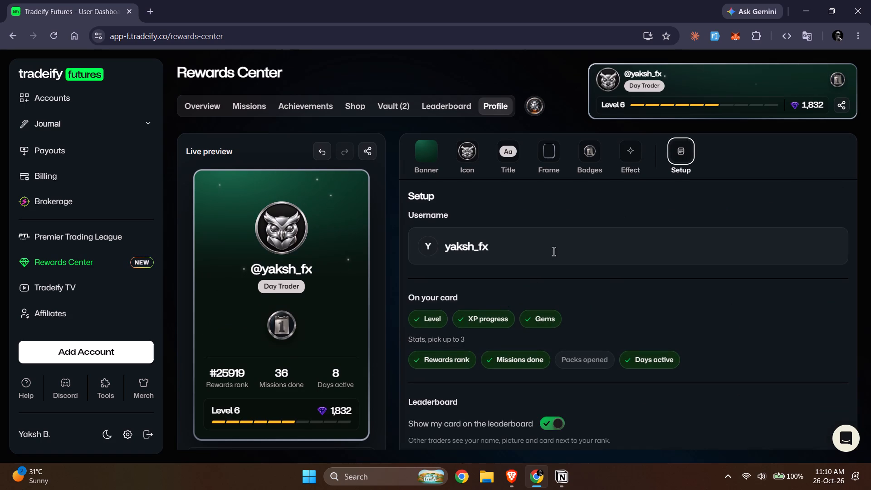
click(675, 284)
scroll(675, 284, down, 1)
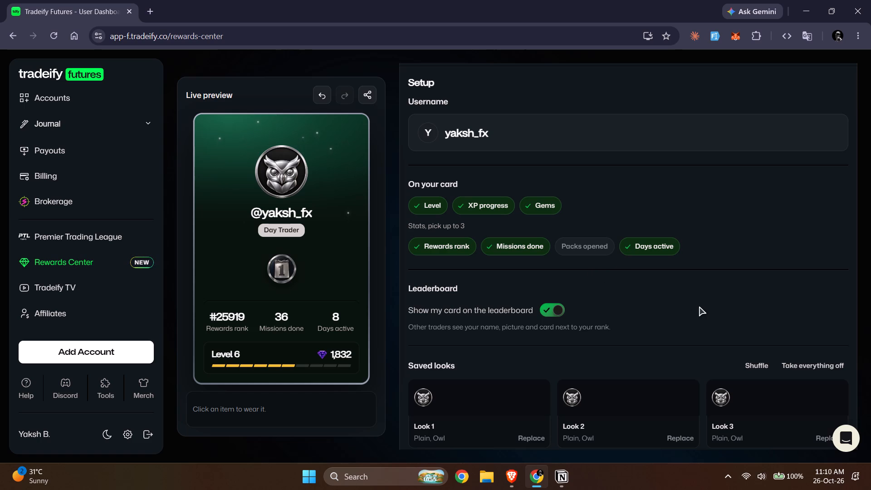
scroll(699, 307, down, 2)
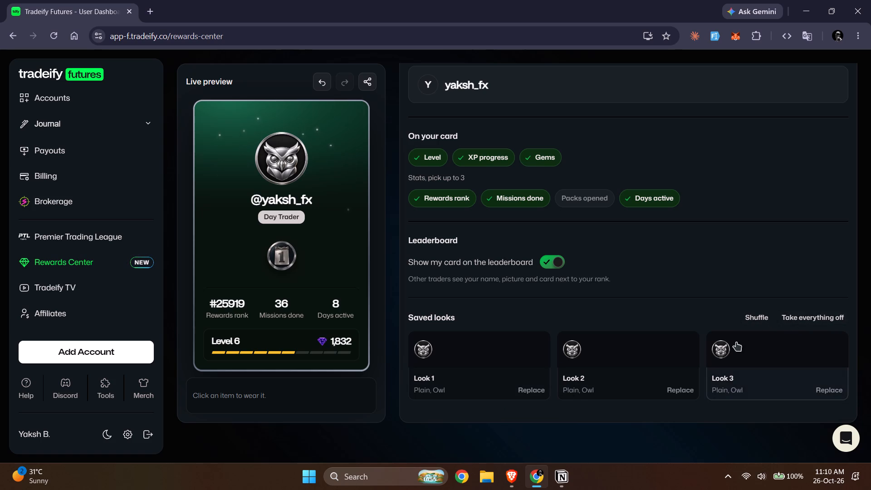
scroll(765, 329, up, 2)
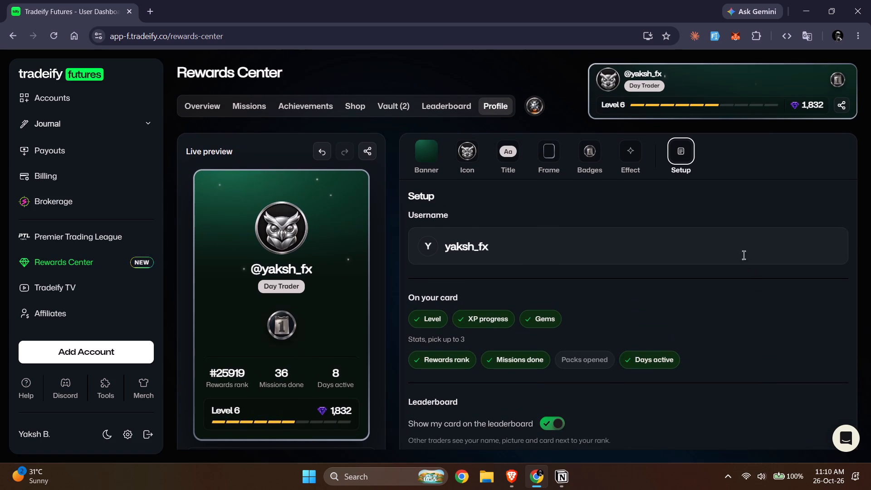
scroll(687, 258, down, 4)
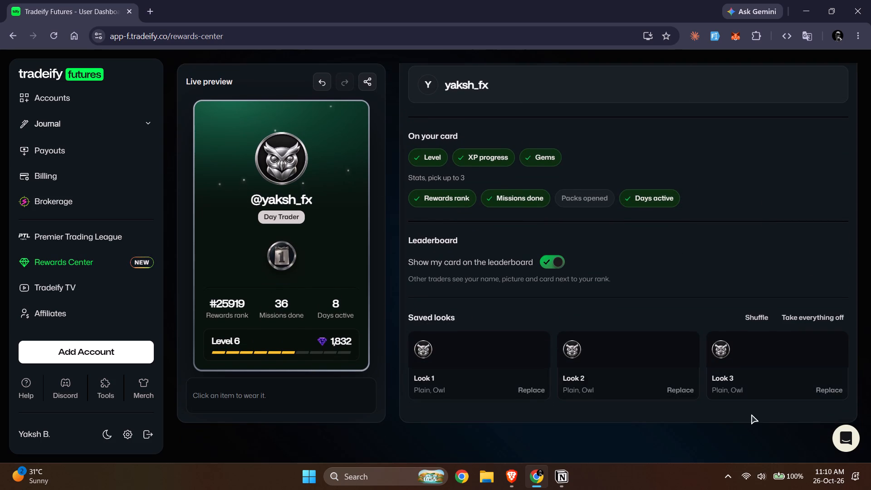
click(535, 393)
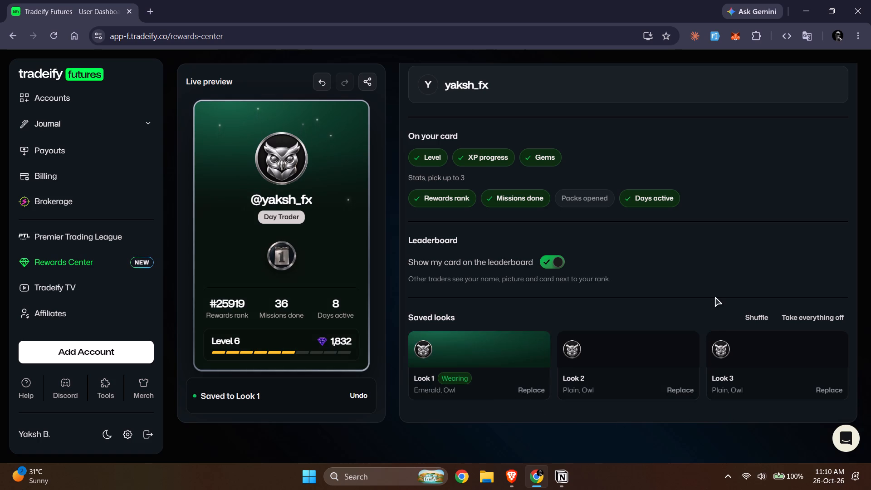
scroll(715, 297, up, 3)
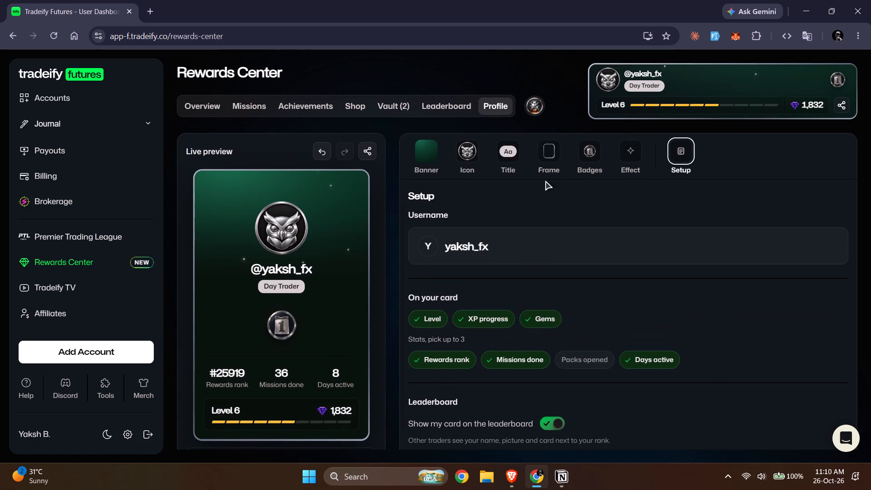
Look at the Overview and Missions pages of the Rewards Center.
click(213, 108)
click(263, 105)
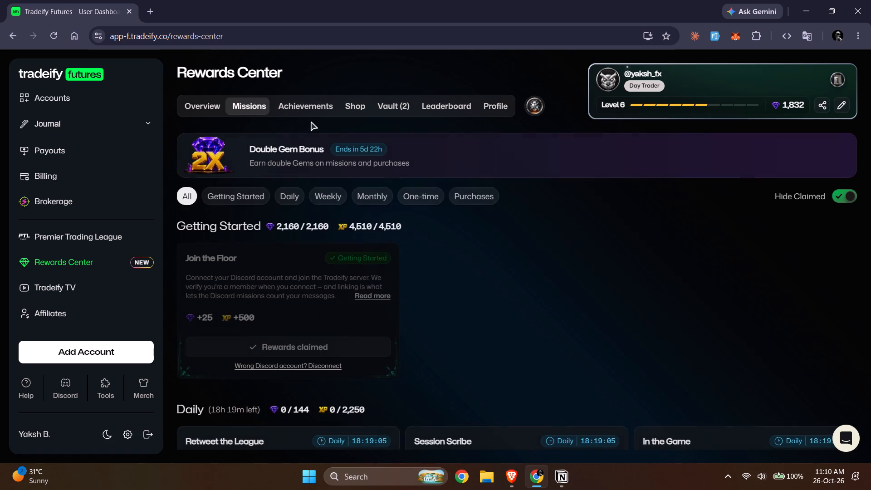
click(388, 96)
click(389, 97)
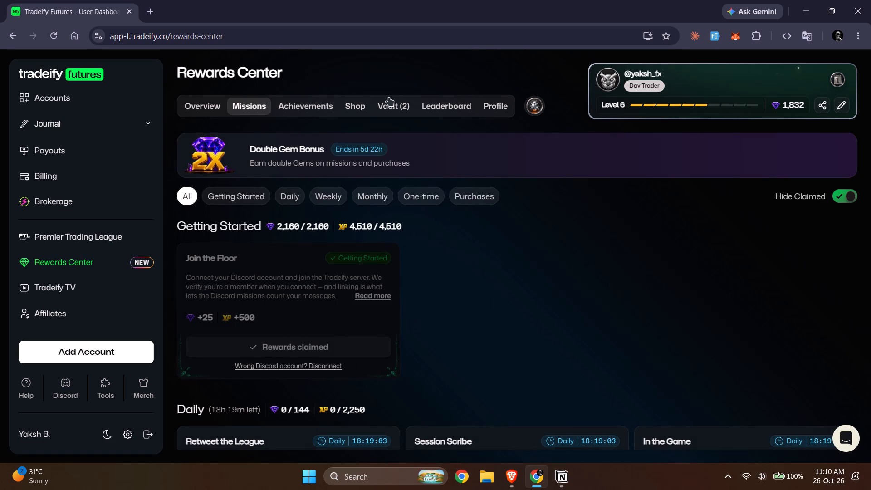
scroll(596, 251, down, 2)
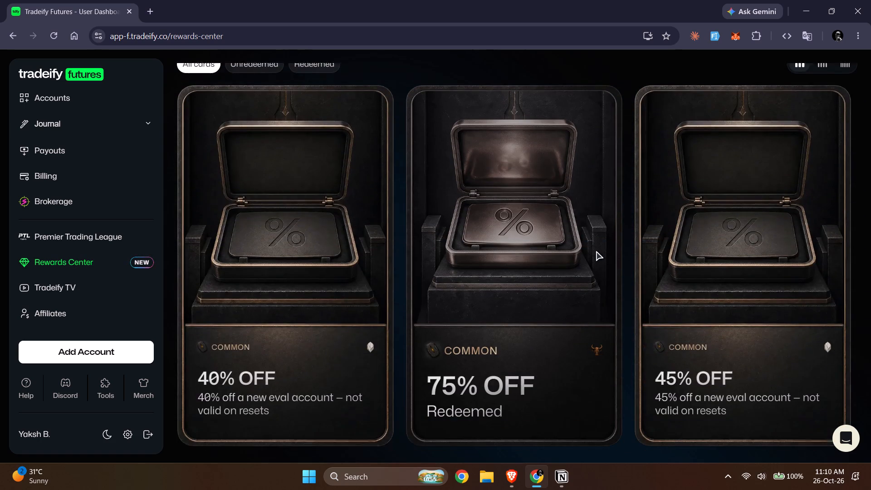
scroll(596, 251, down, 1)
scroll(596, 251, up, 2)
click(251, 279)
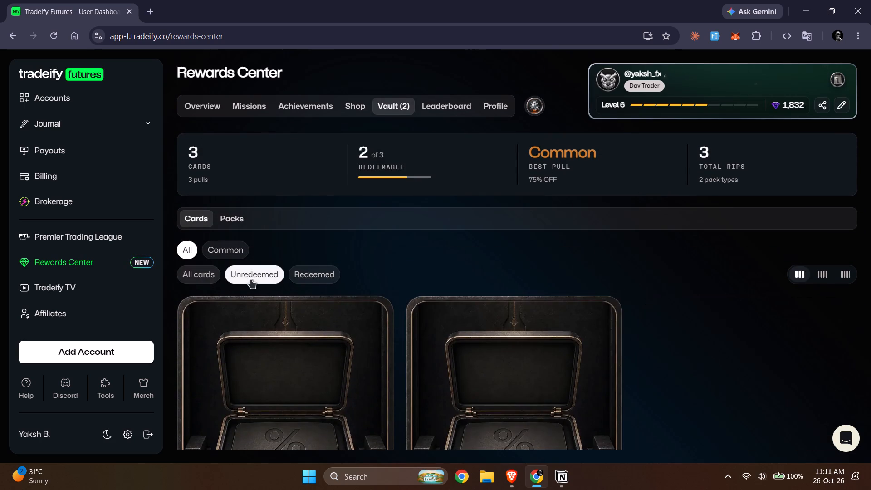
scroll(196, 277, down, 2)
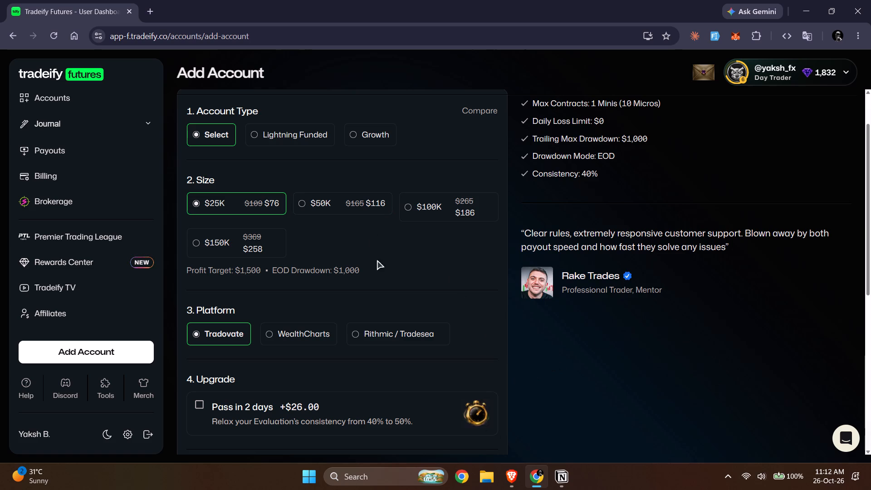
click(431, 259)
Switch to the Notion journal and rename the table's group 1 as 50K/1.
click(795, 0)
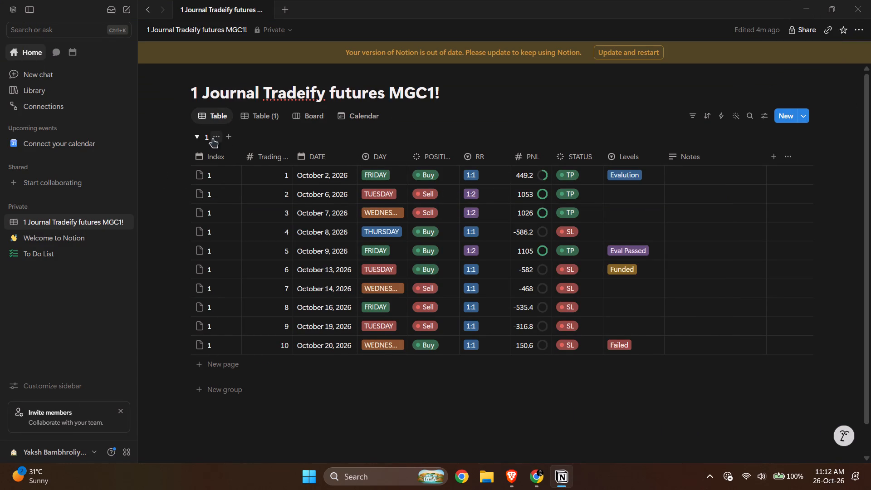
click(206, 137)
text(50)
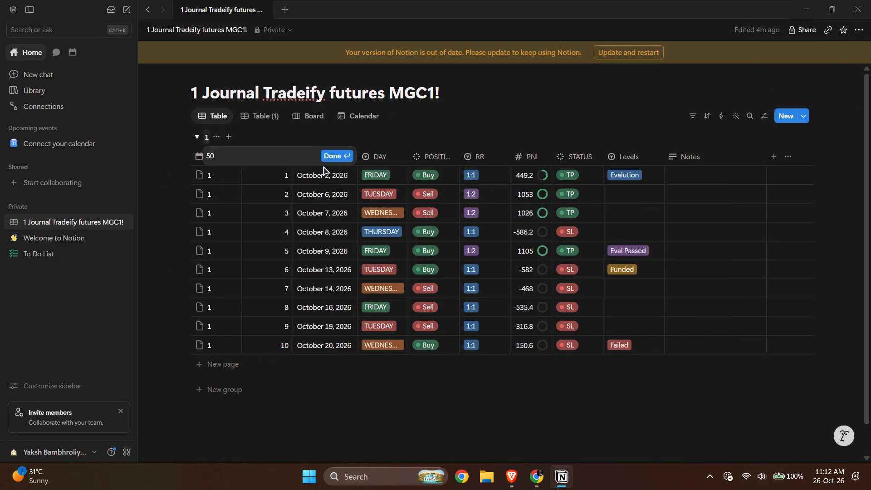
key(k)
key(BackSpace)
key(shift+k)
key(BackSpace)
key(shift+k)
text(/14)
key(BackSpace)
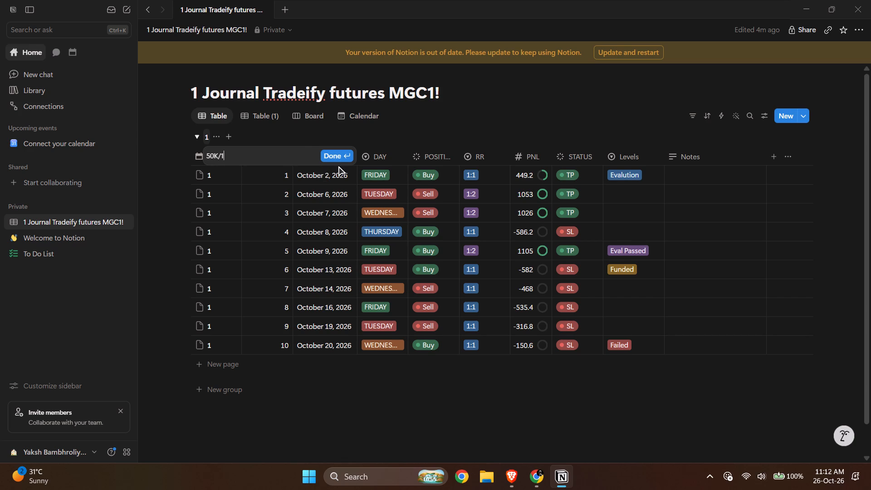
click(332, 158)
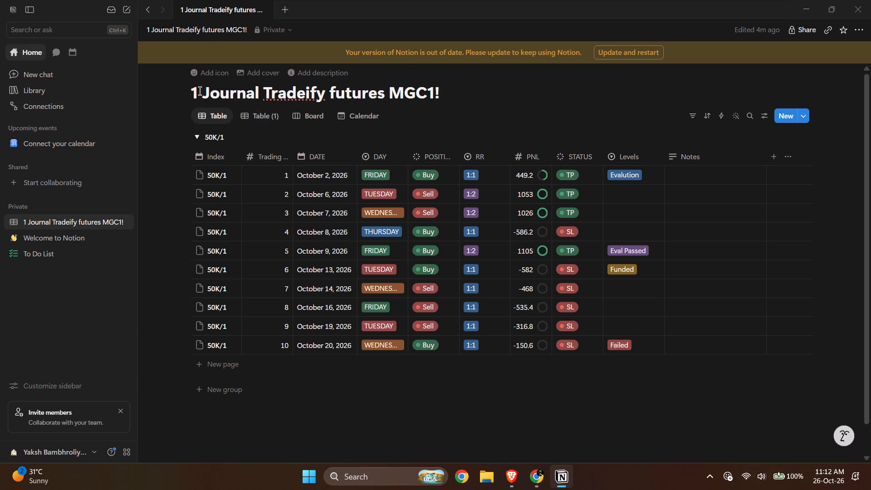
Remove the leading 1 from the journal page's title so it reads "Journal Tradeify futures MGC1!".
drag(204, 92, 185, 92)
key(BackSpace)
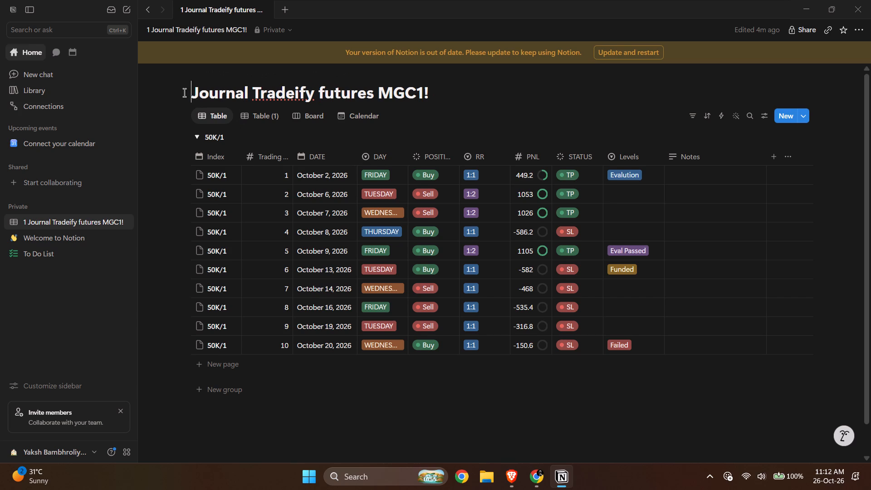
click(508, 91)
Update and restart Notion, and show the hidden system tray icons while it installs.
click(634, 48)
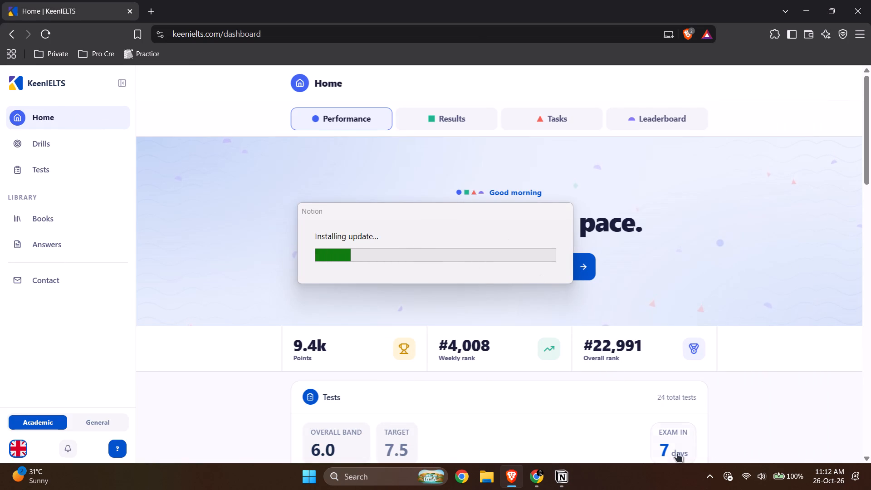
click(711, 475)
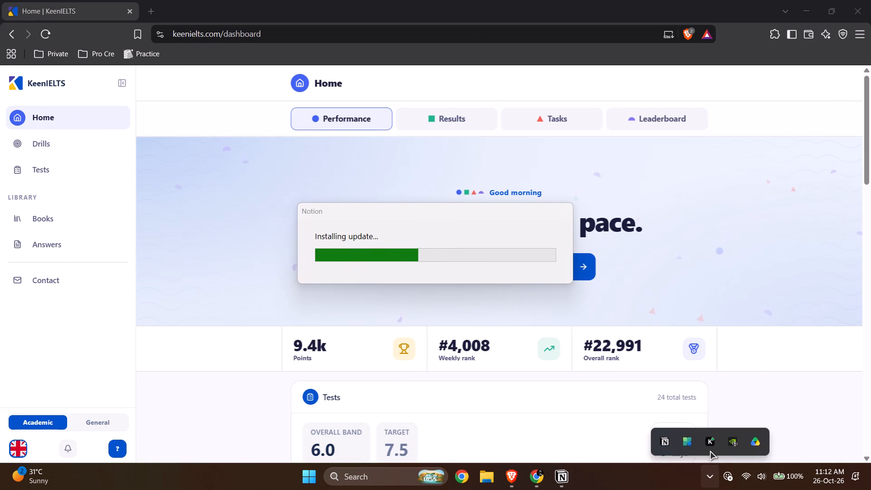
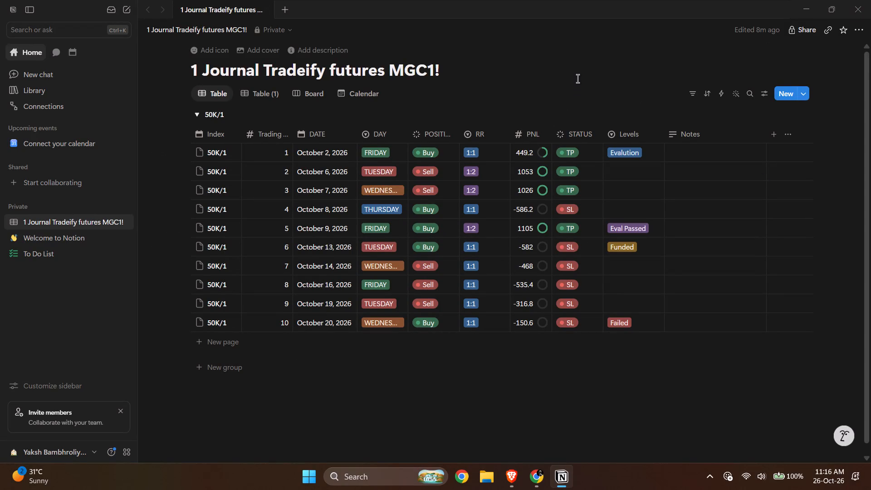
Remove the leading 1 from the journal page's title so it reads "Journal Tradeify futures MGC1!".
drag(203, 69, 187, 69)
drag(187, 69, 183, 69)
key(1)
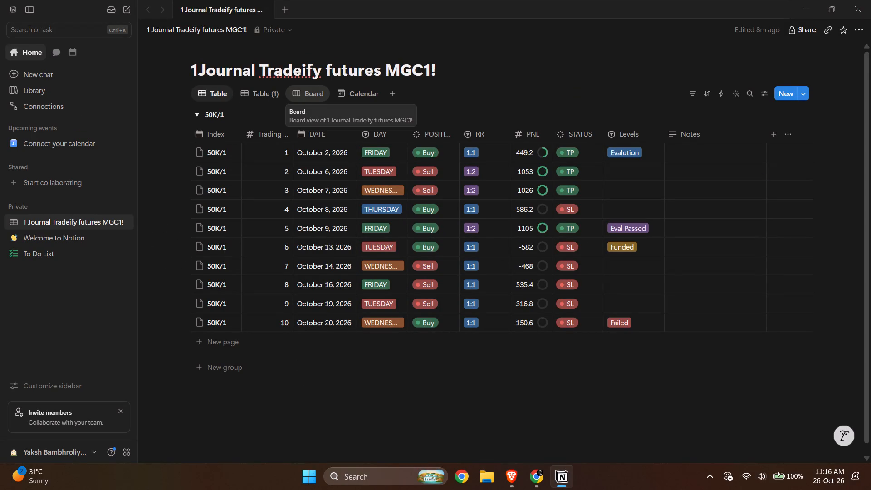
key(BackSpace)
key(ctrl+s)
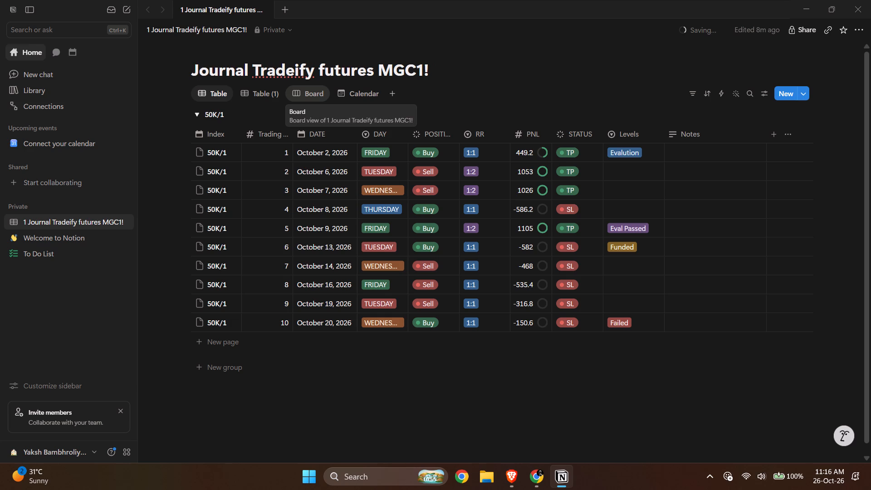
click(538, 78)
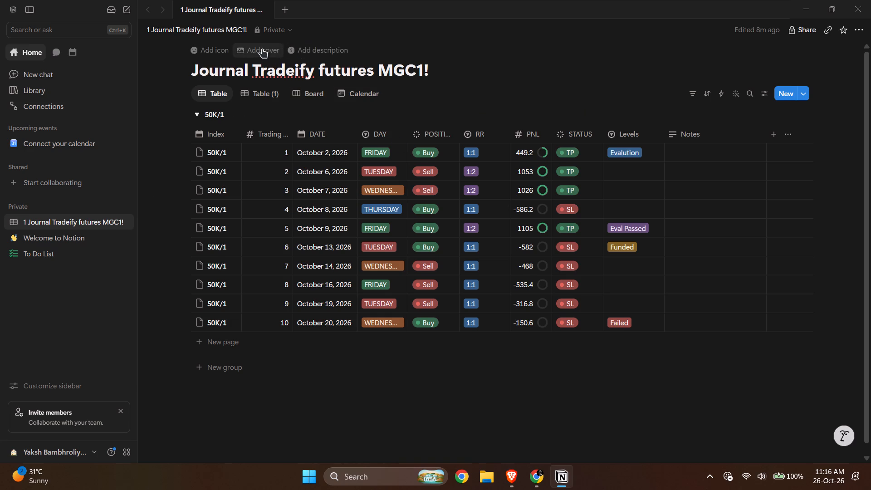
Add a cover to the journal page.
click(262, 49)
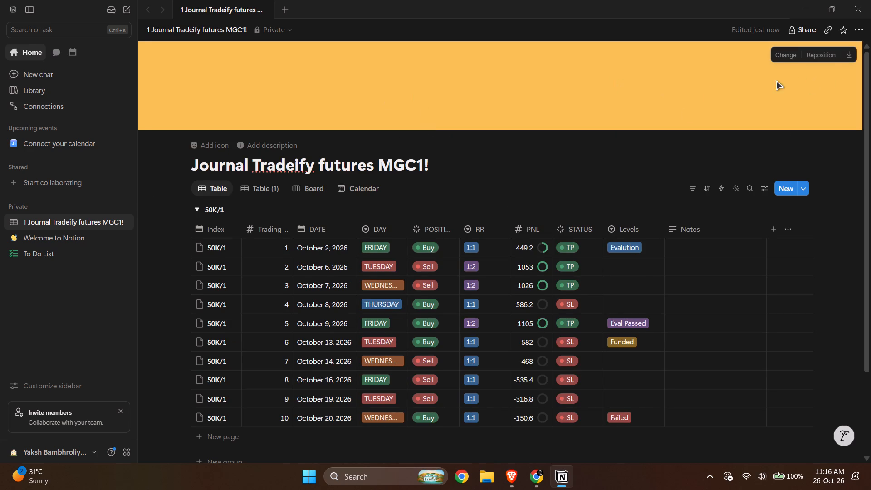
Switch to the Tradeify dashboard in Chrome and examine the Accounts page and the Premier Trading League results and standings.
key(alt+Tab)
alt+click(594, 230)
scroll(271, 113, up, 3)
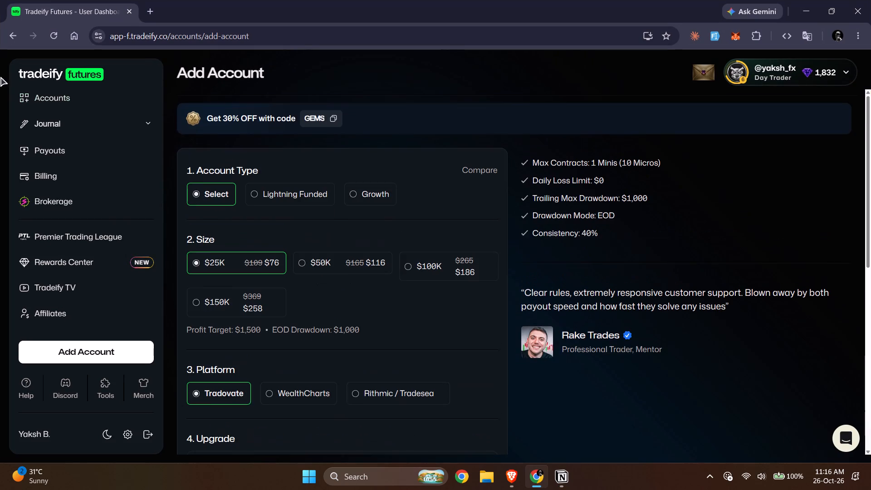
click(80, 77)
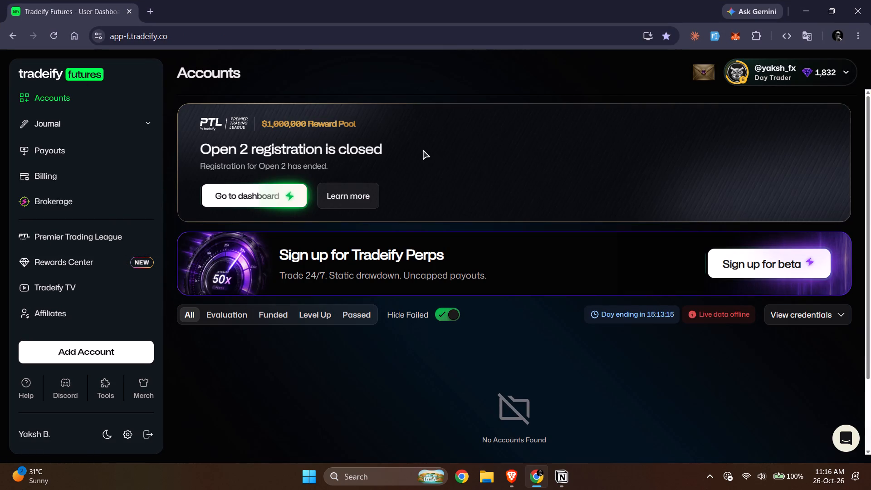
click(284, 191)
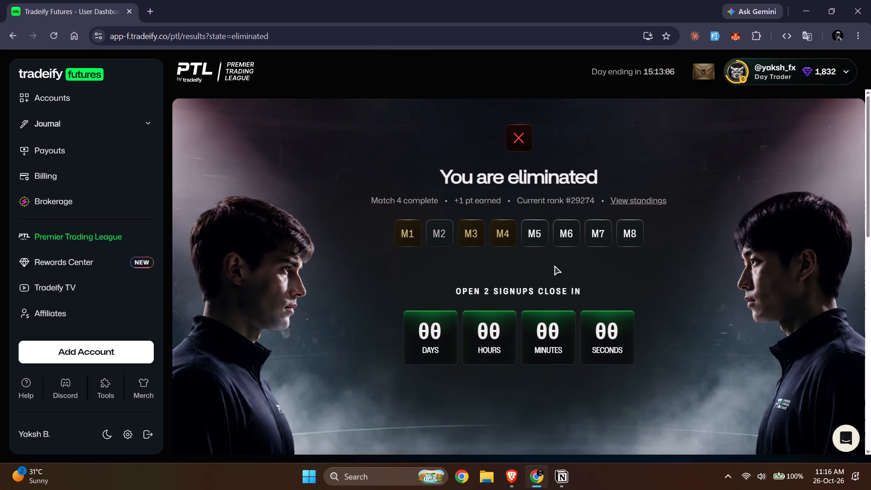
scroll(715, 224, down, 5)
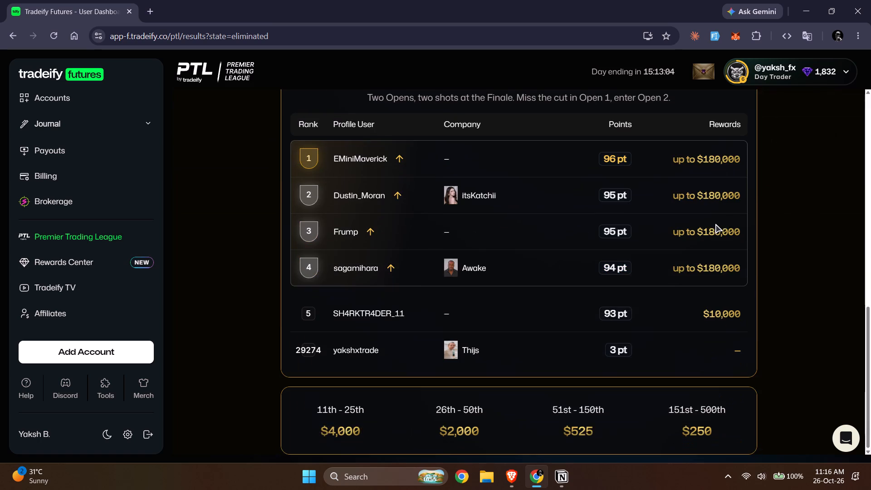
scroll(715, 224, up, 6)
Search Google Images for "tradiefy futures banner" and save the wide green Tradeify banner from Prop Firm Trader to Downloads.
click(150, 0)
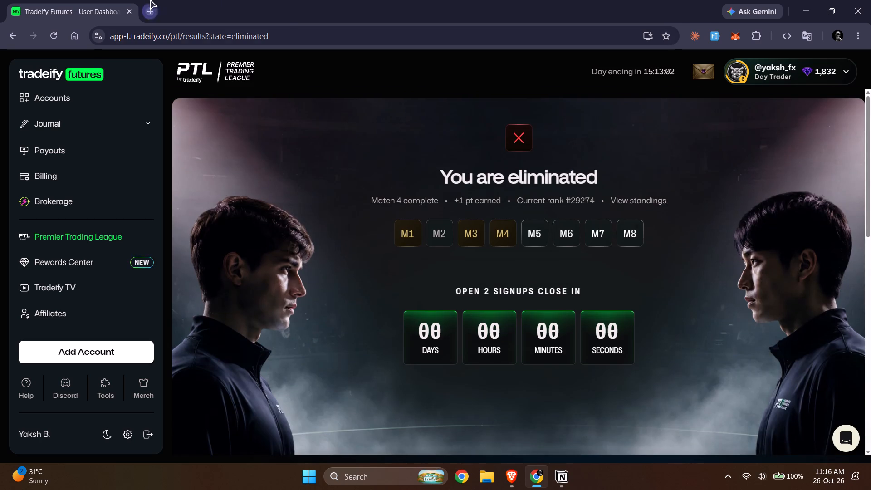
text(tradiefy futures banner)
key(Return)
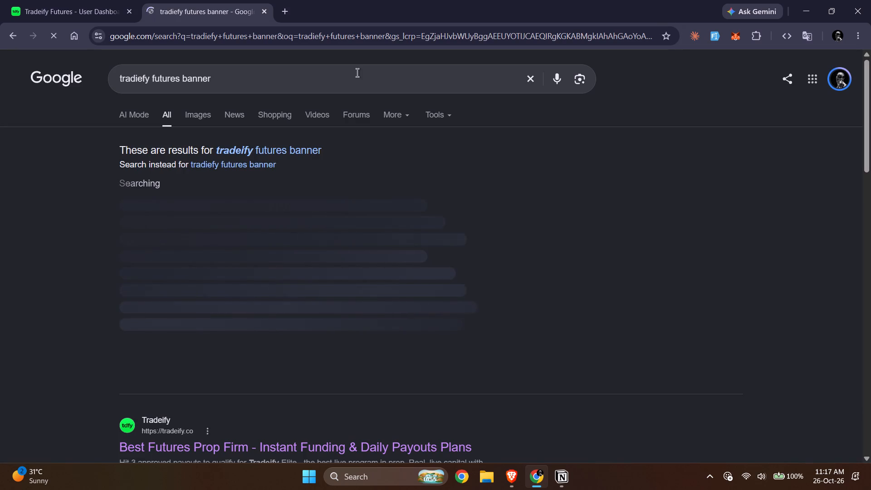
click(200, 116)
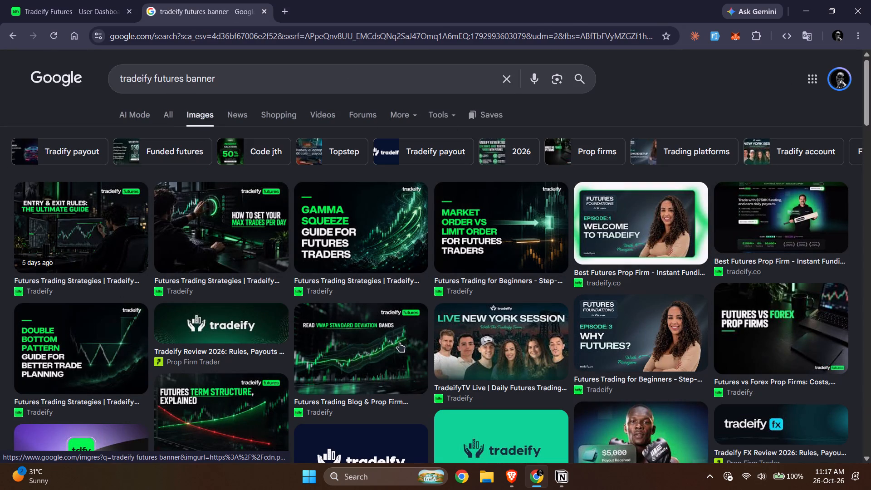
click(236, 317)
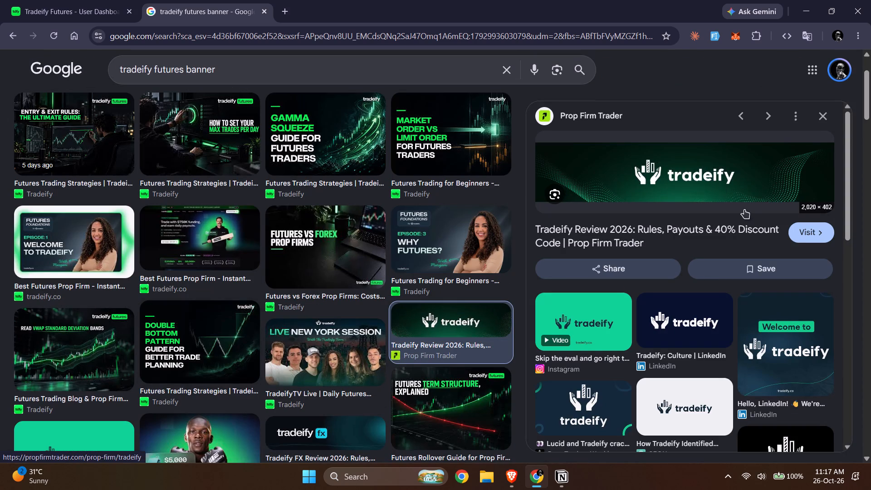
right_click(698, 186)
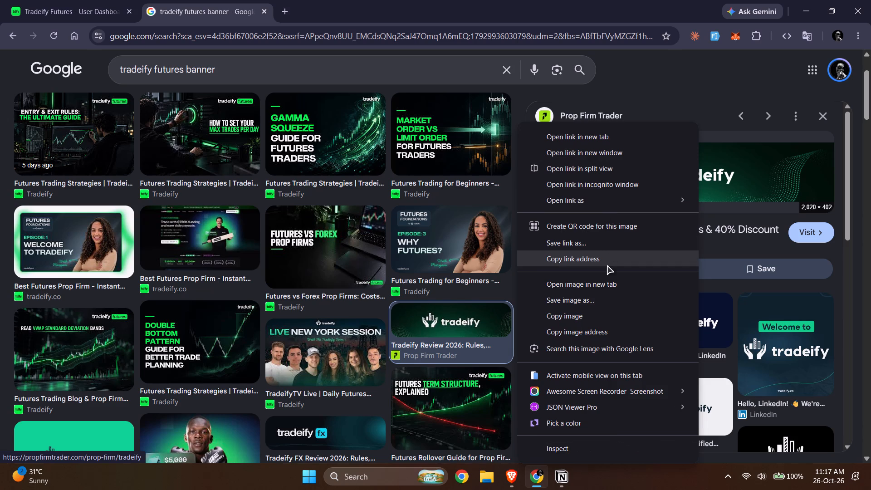
click(602, 295)
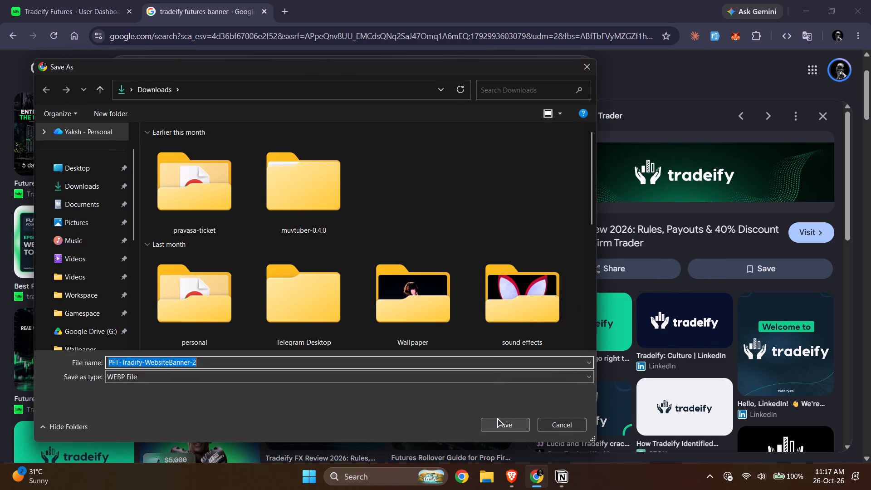
click(500, 422)
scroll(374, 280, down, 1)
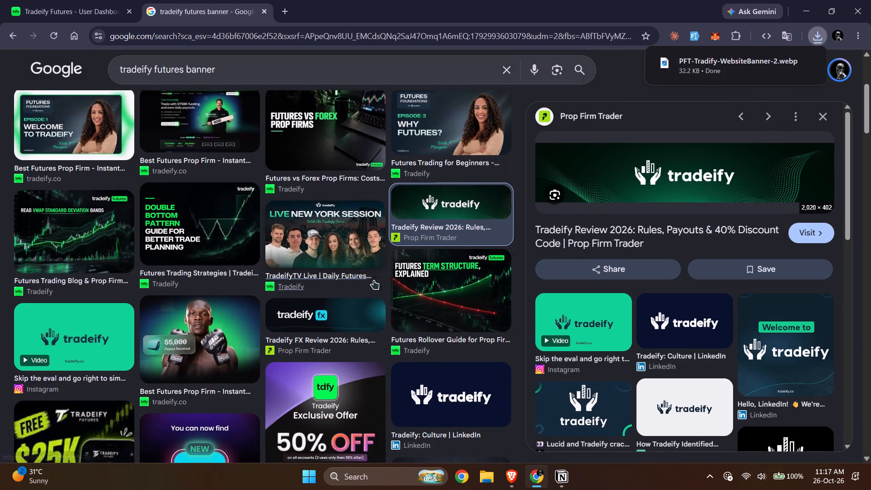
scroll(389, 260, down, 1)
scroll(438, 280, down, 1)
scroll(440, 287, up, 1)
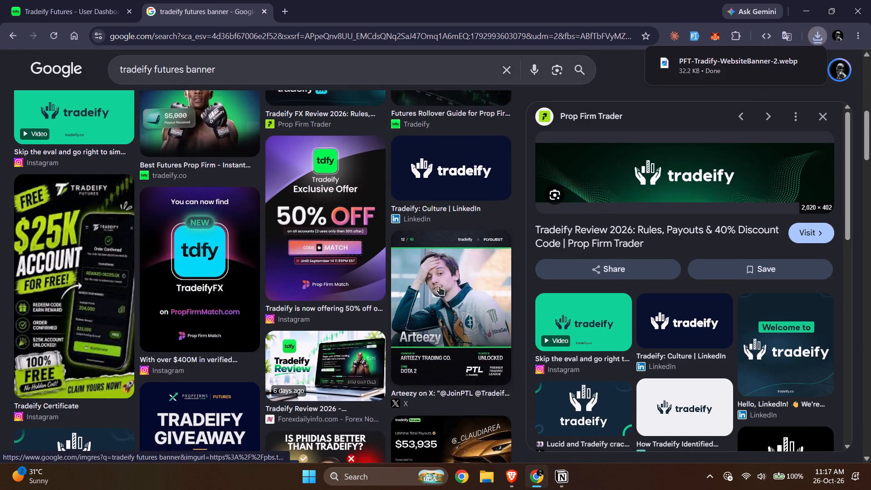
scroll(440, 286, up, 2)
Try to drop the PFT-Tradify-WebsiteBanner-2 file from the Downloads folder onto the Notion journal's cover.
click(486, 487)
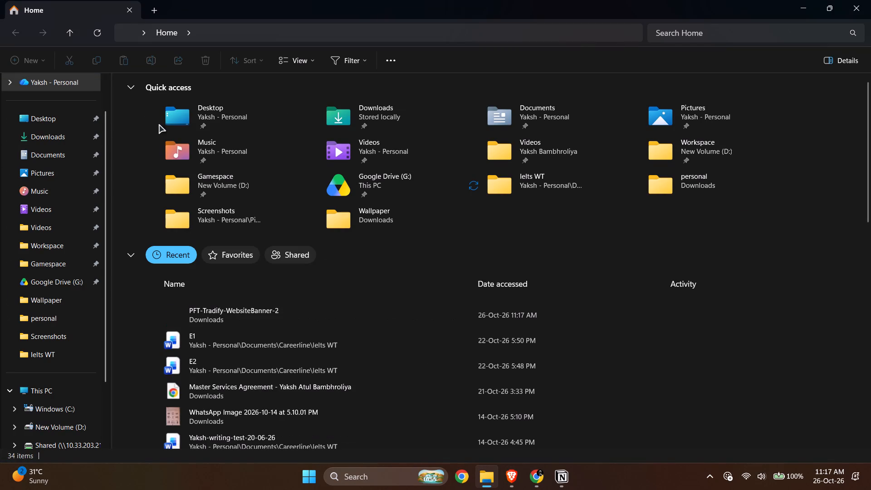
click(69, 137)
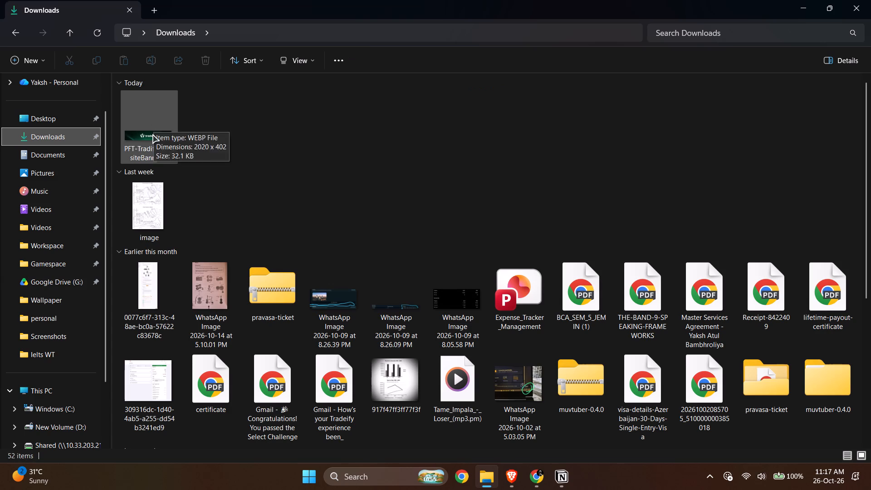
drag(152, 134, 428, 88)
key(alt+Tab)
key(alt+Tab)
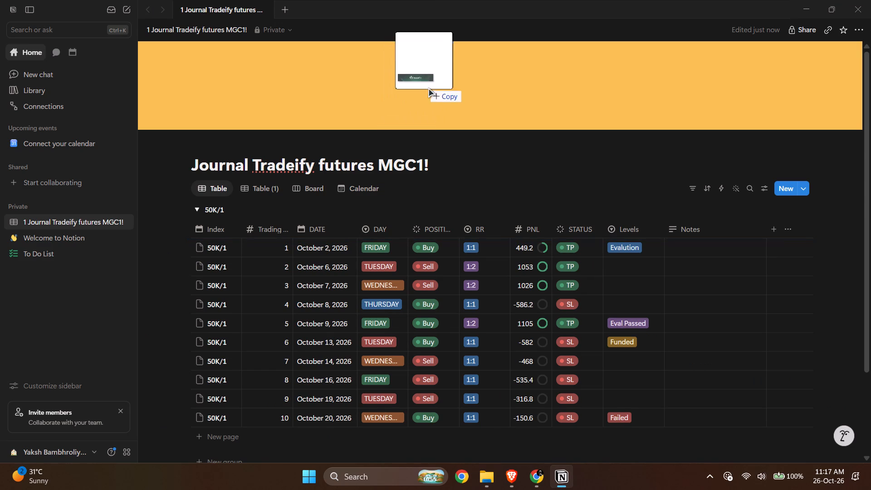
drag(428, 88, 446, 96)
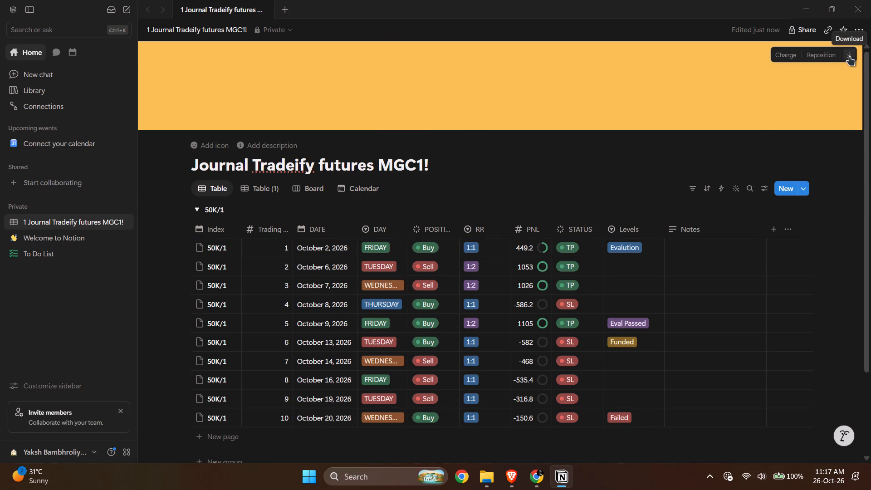
Replace the journal page's cover by uploading PFT-Tradify-WebsiteBanner-2 from the Downloads folder.
click(779, 55)
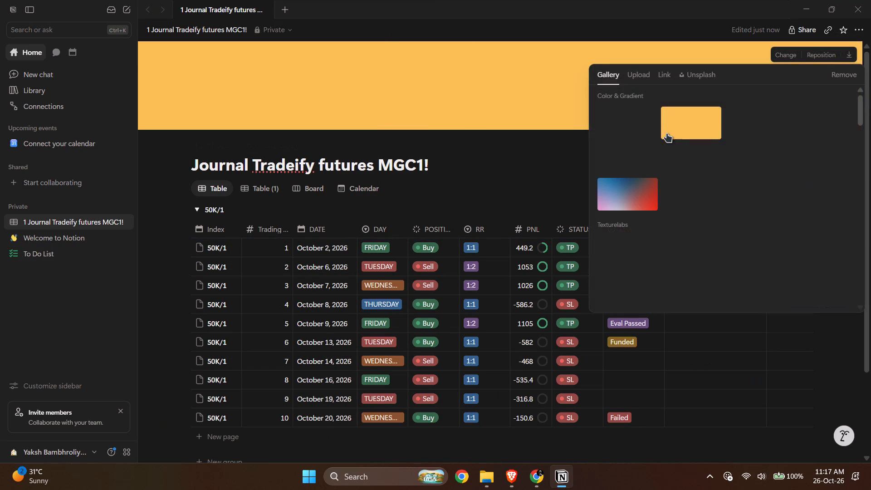
click(631, 78)
click(744, 100)
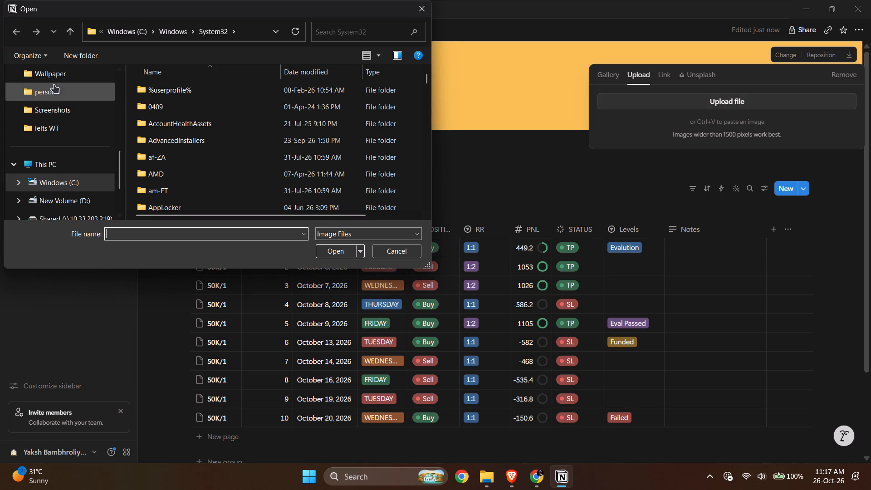
scroll(73, 166, up, 2)
click(74, 129)
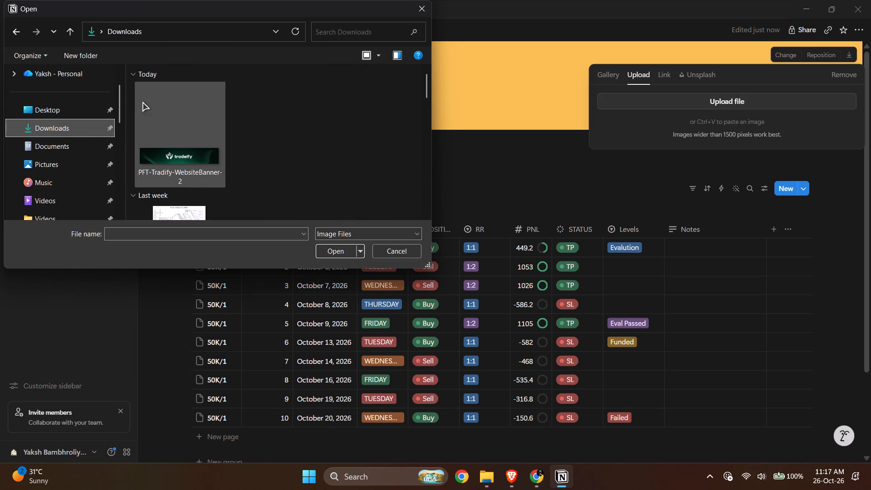
double_click(187, 157)
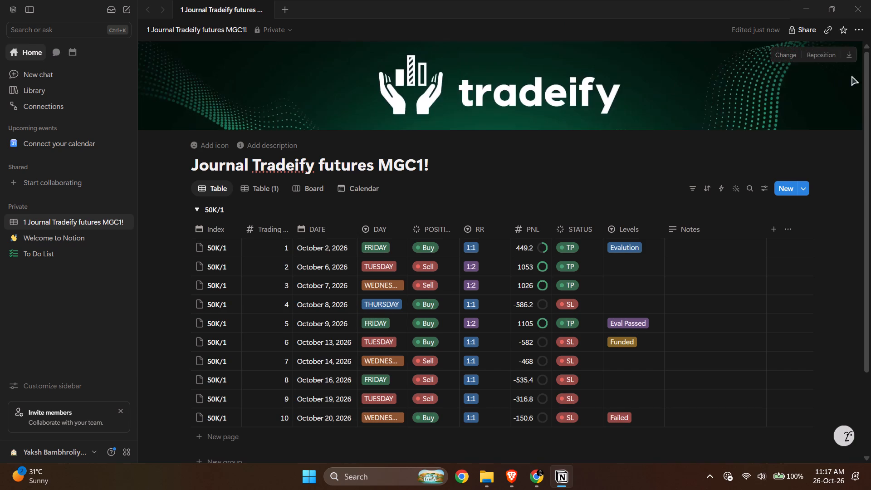
Reposition the Tradeify cover image slightly lower in its frame and save the position.
click(825, 53)
drag(541, 92, 539, 81)
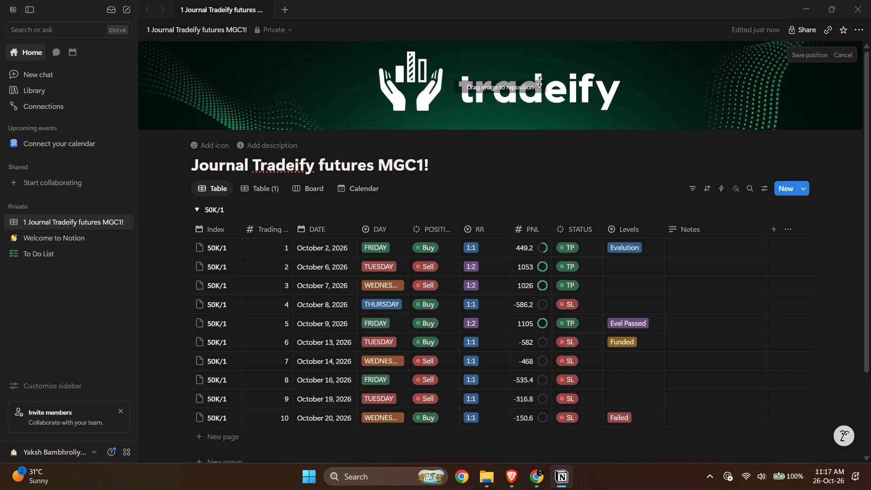
drag(539, 81, 532, 91)
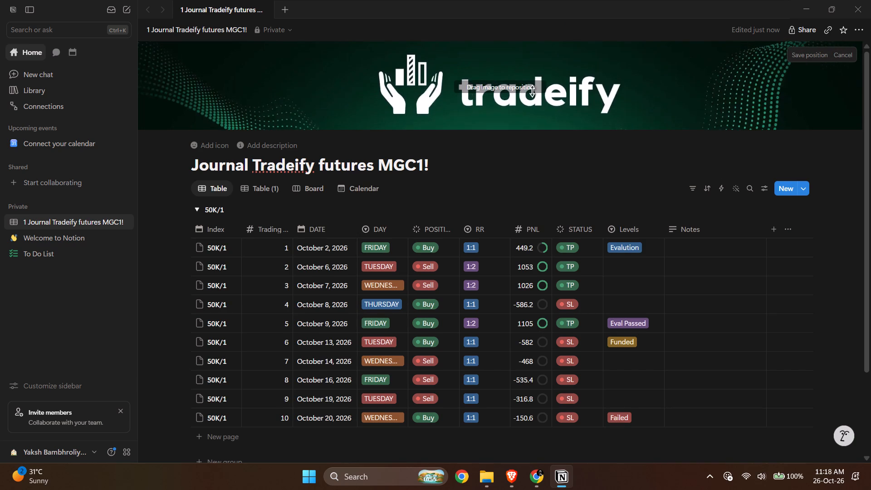
drag(532, 91, 522, 96)
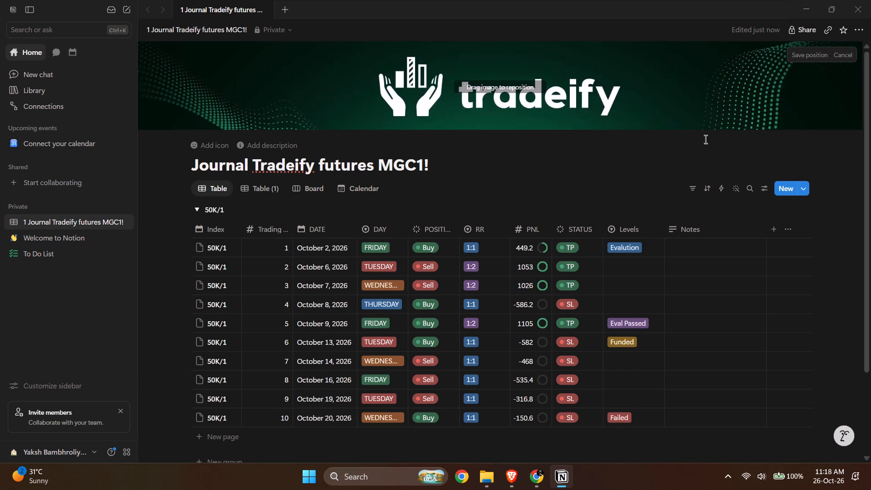
click(802, 57)
click(721, 156)
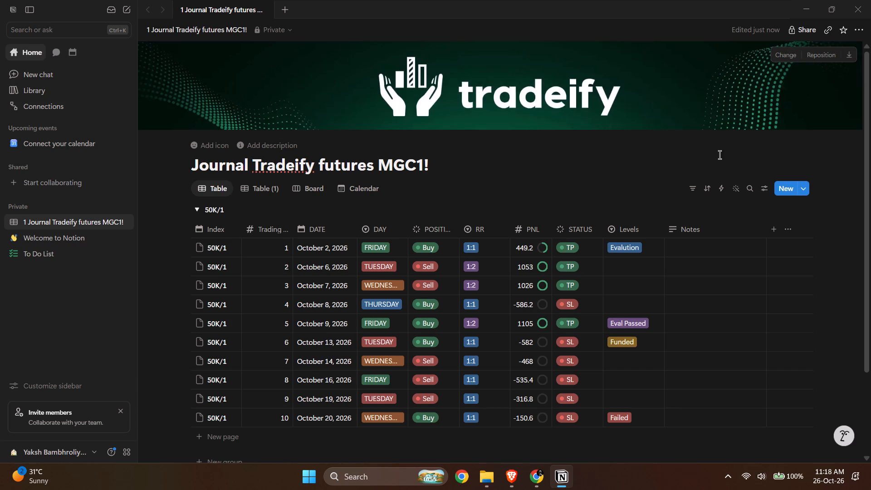
Add an icon to the journal page and search the emojis for "trade" and "trades".
click(207, 143)
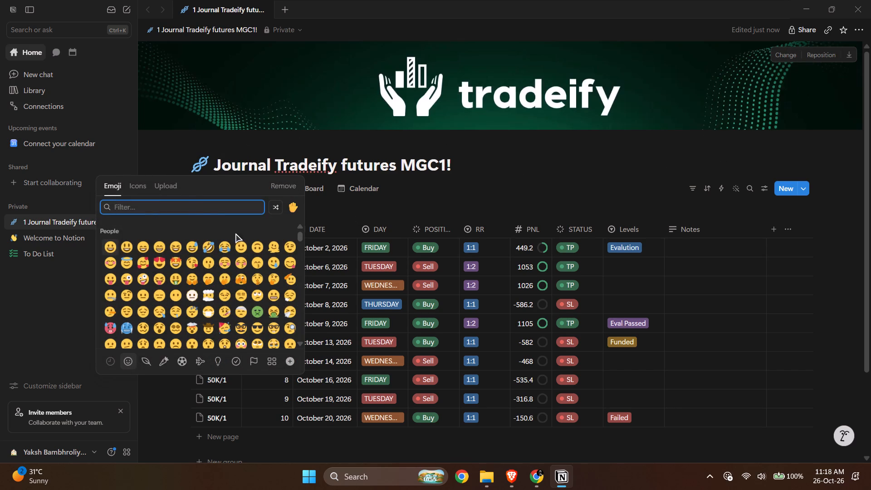
text(Trade)
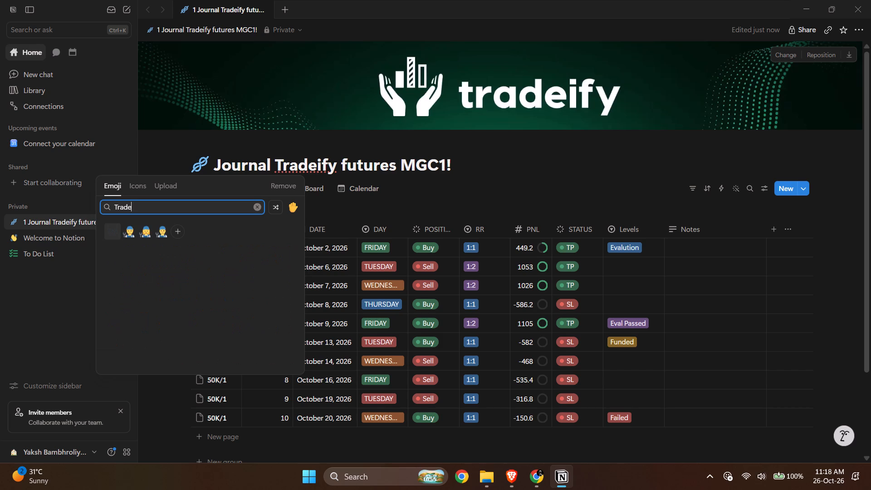
key(BackSpace)
key(BackSpace)
key(BackSpace)
key(BackSpace)
key(BackSpace)
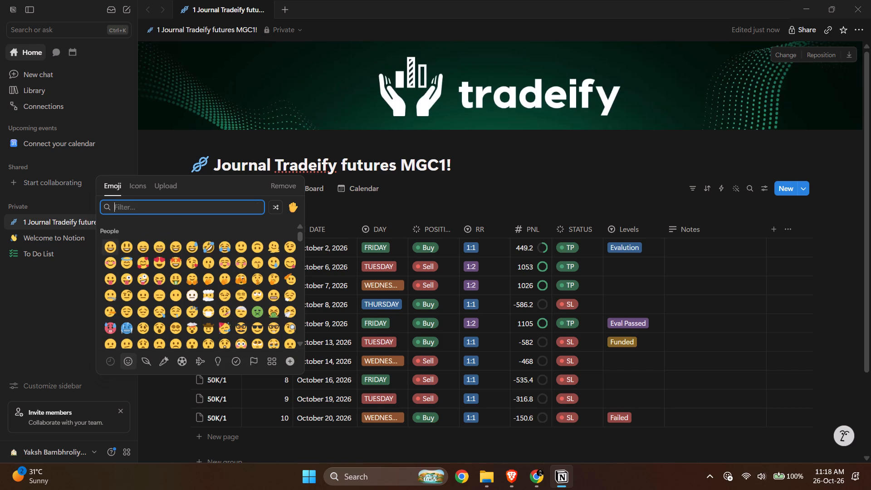
text(trades)
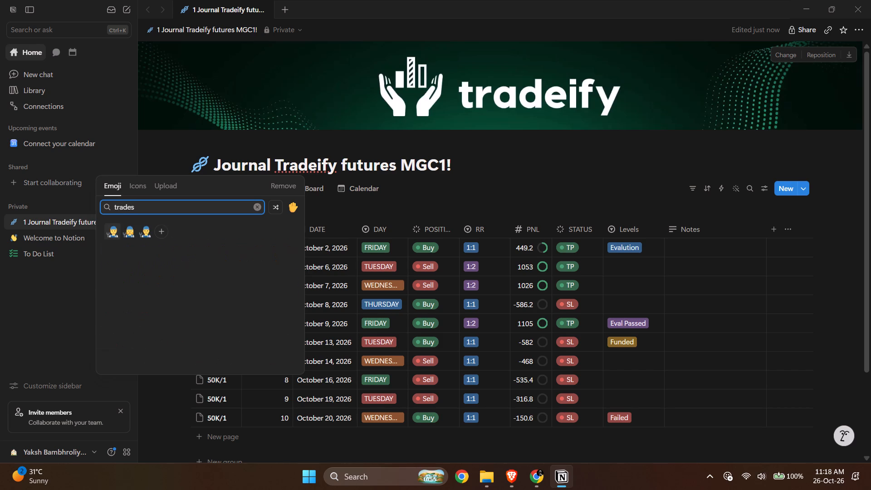
key(BackSpace)
key(e)
key(BackSpace)
key(r)
key(BackSpace)
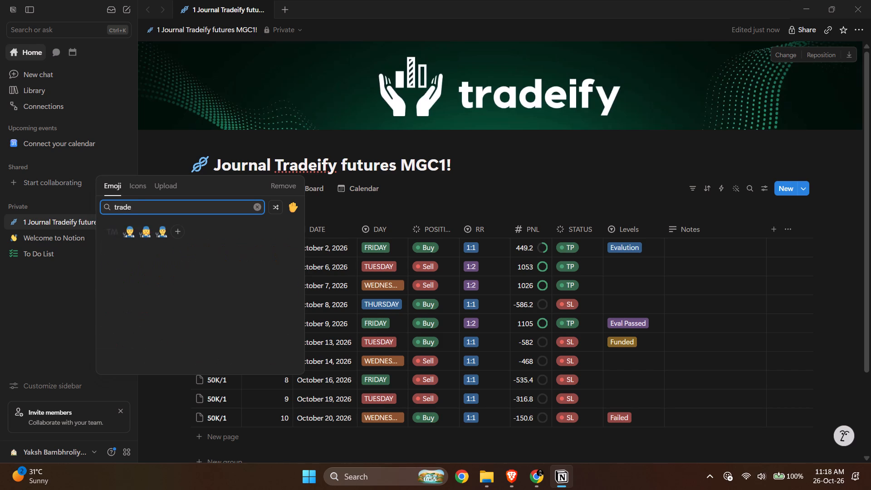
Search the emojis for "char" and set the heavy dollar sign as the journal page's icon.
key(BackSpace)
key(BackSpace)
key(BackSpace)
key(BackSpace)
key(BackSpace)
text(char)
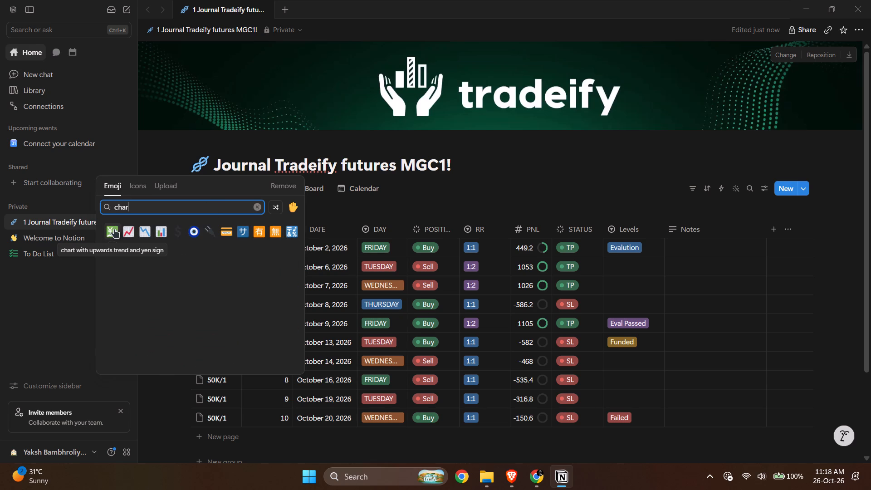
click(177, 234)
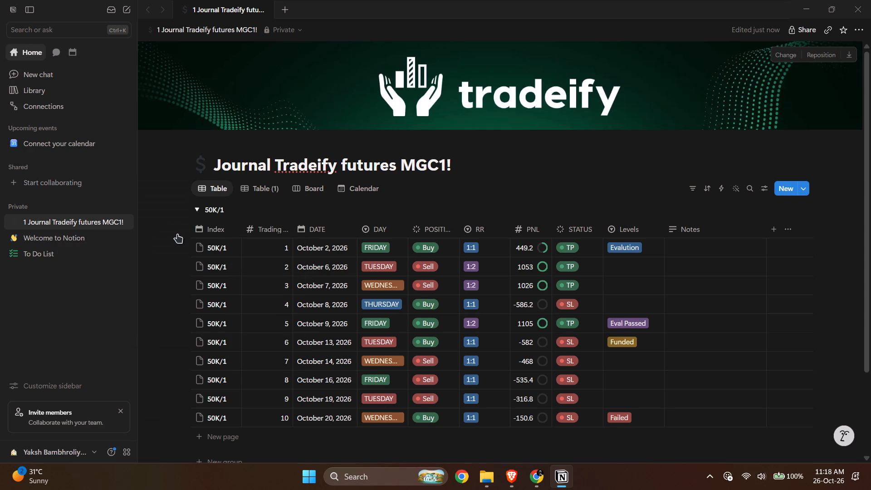
Search the emojis for "money" and change the journal page's icon to the money bag.
click(203, 164)
click(153, 207)
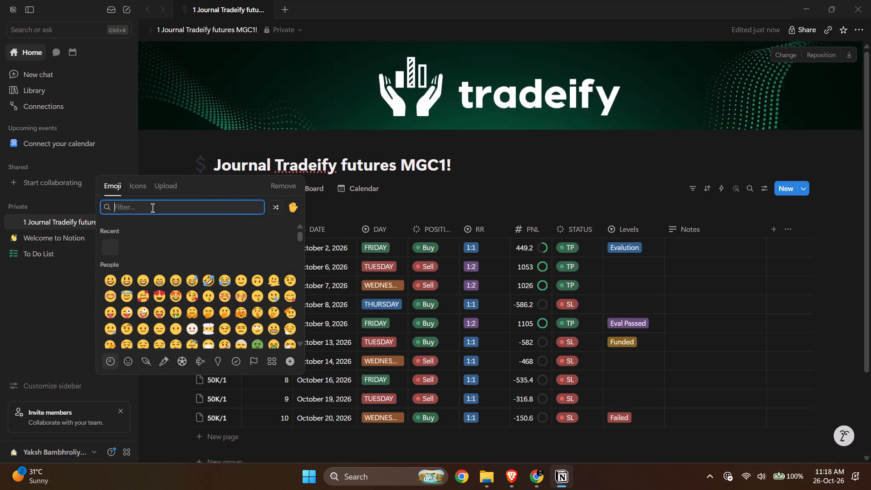
text(money)
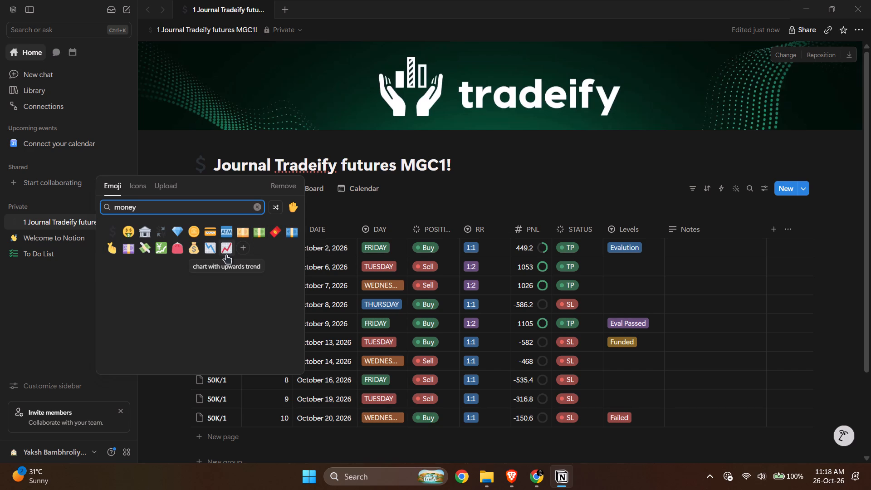
click(190, 250)
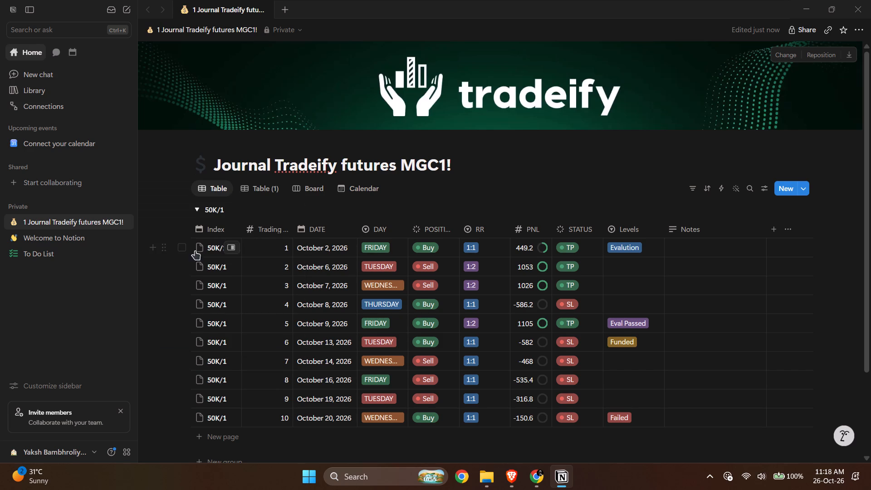
click(554, 169)
key(ctrl+s)
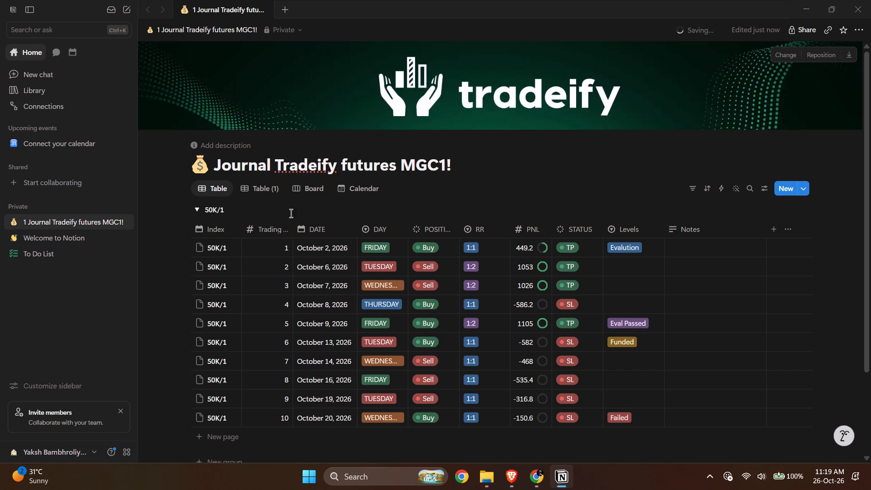
Rename the journal page to "Journal Tradeify futures MGC1!" by removing the leading 1.
click(29, 221)
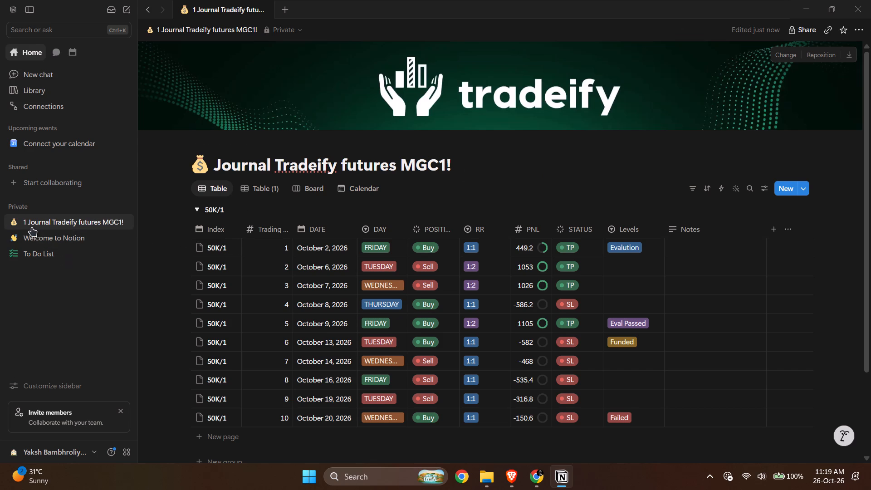
right_click(30, 226)
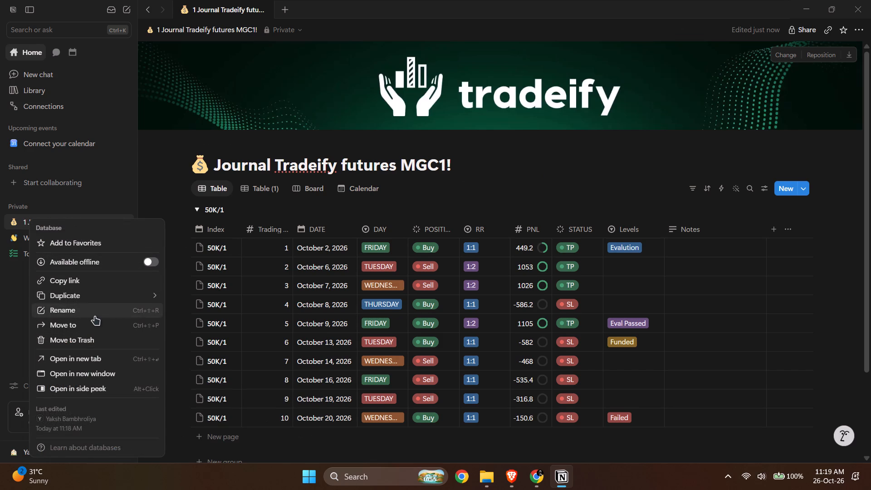
click(95, 316)
click(60, 243)
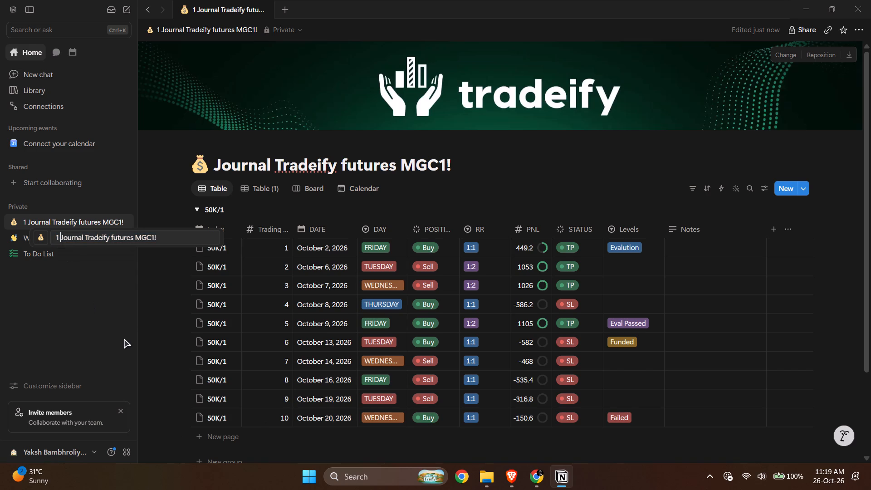
key(BackSpace)
key(BackSpace)
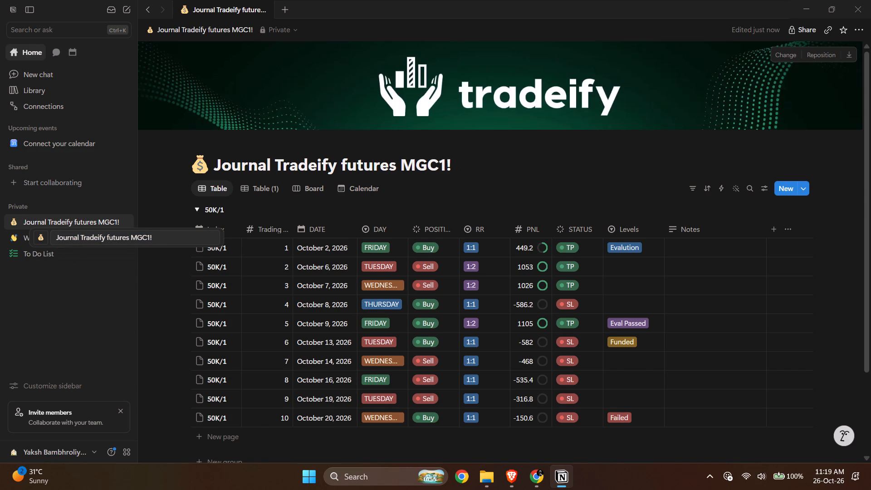
click(160, 320)
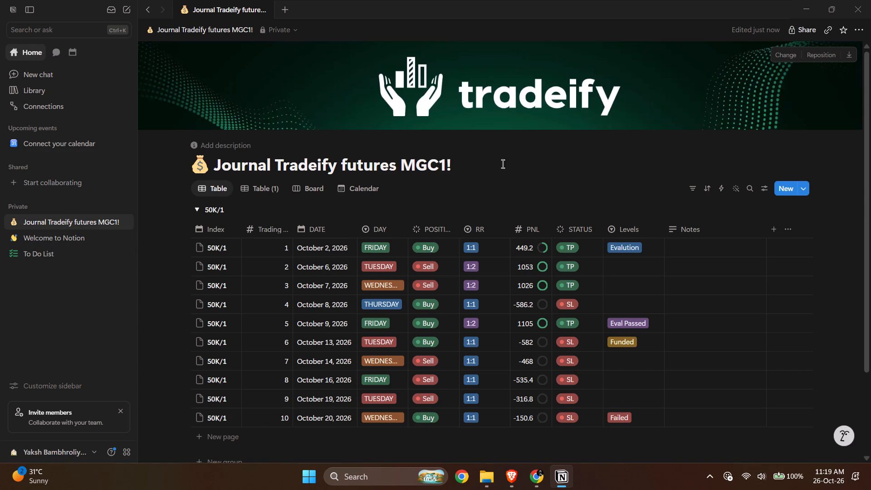
click(522, 177)
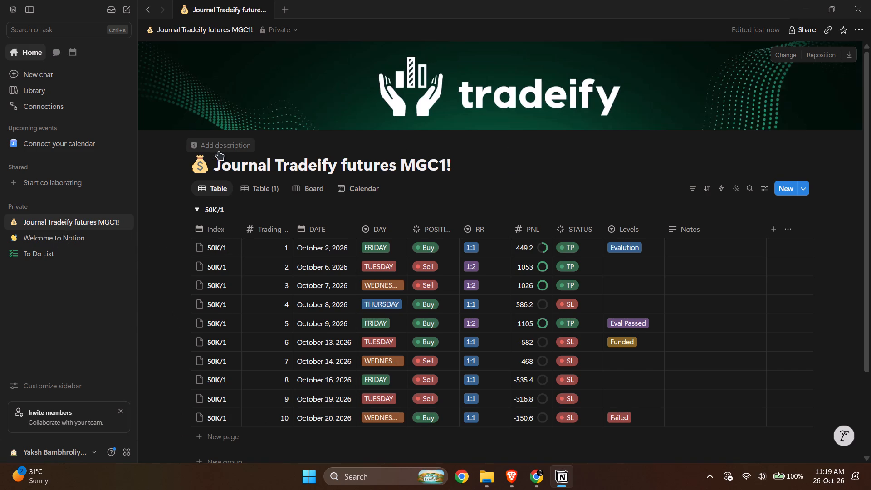
Add the description "Trading journey..." to the journal page.
click(216, 150)
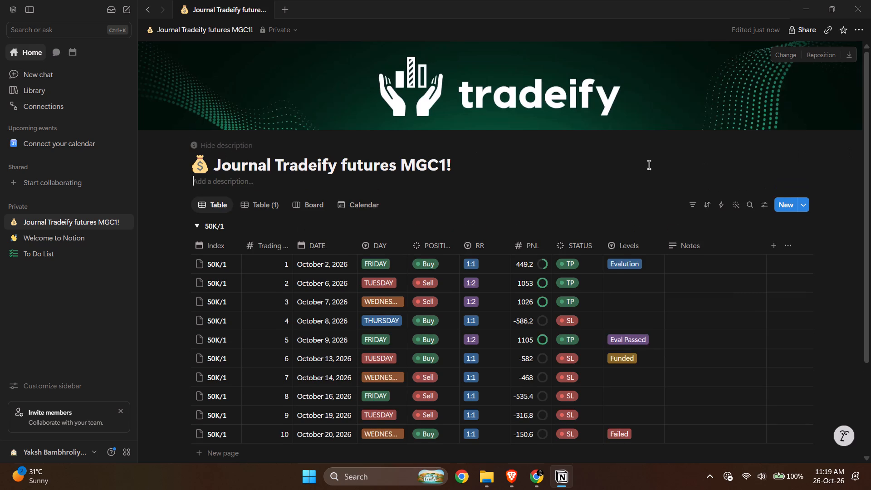
click(617, 168)
click(576, 176)
text(Trading)
key(space)
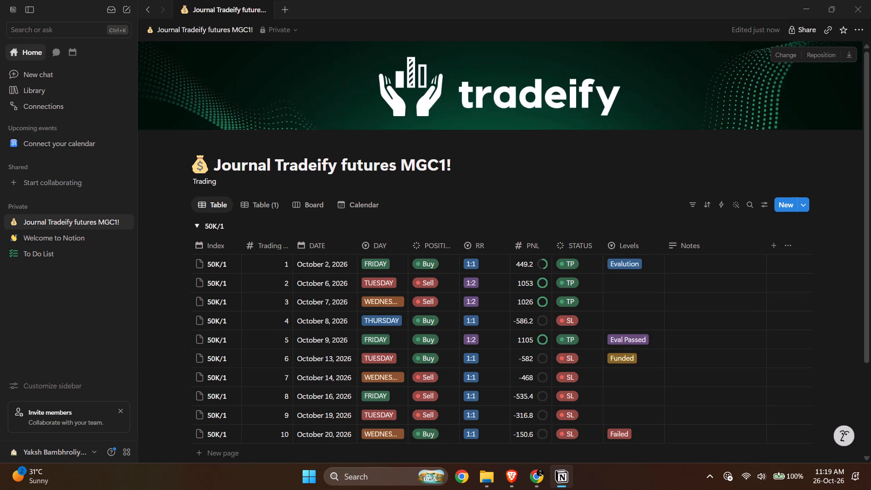
text(journey)
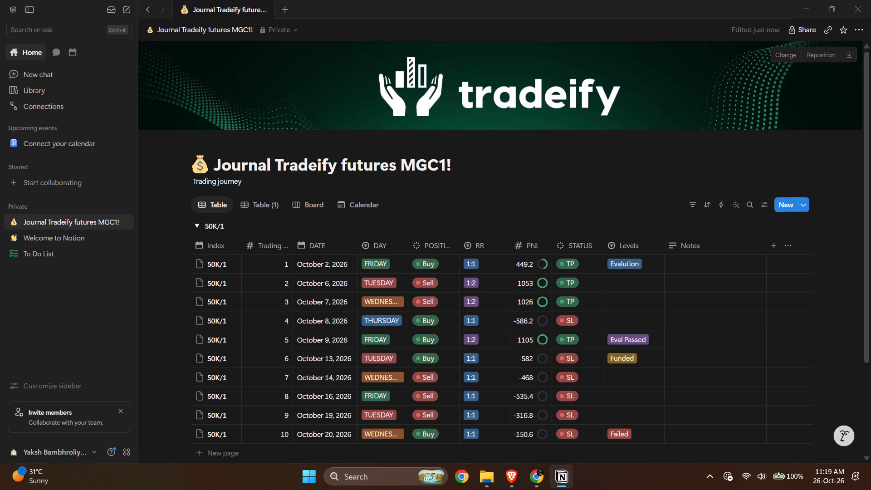
text(...)
key(Return)
key(BackSpace)
click(670, 172)
Review the journal's Table (1), Board and Calendar views, including the October 19 entry, and return to the Table view.
click(248, 211)
scroll(655, 250, down, 1)
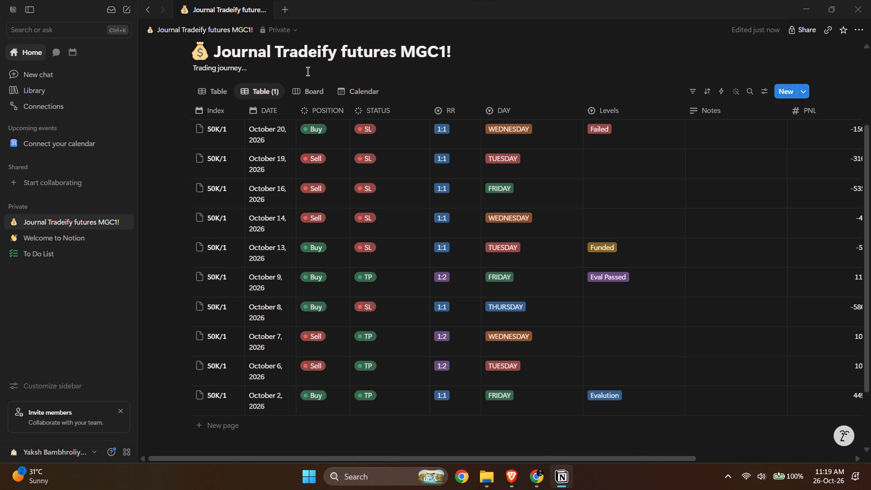
click(312, 94)
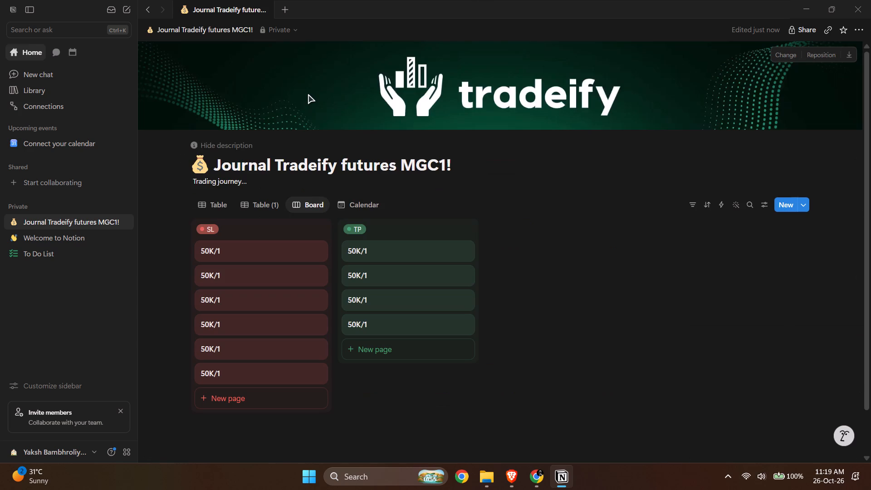
click(352, 208)
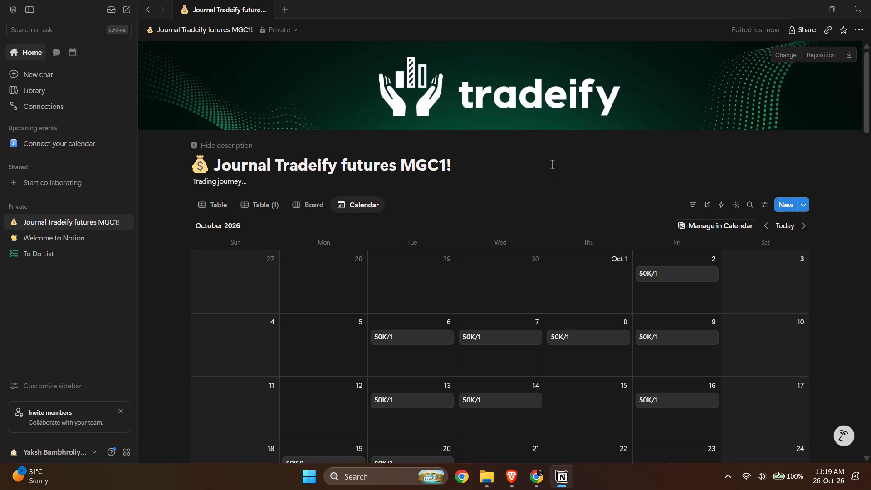
scroll(487, 260, down, 2)
scroll(490, 259, up, 1)
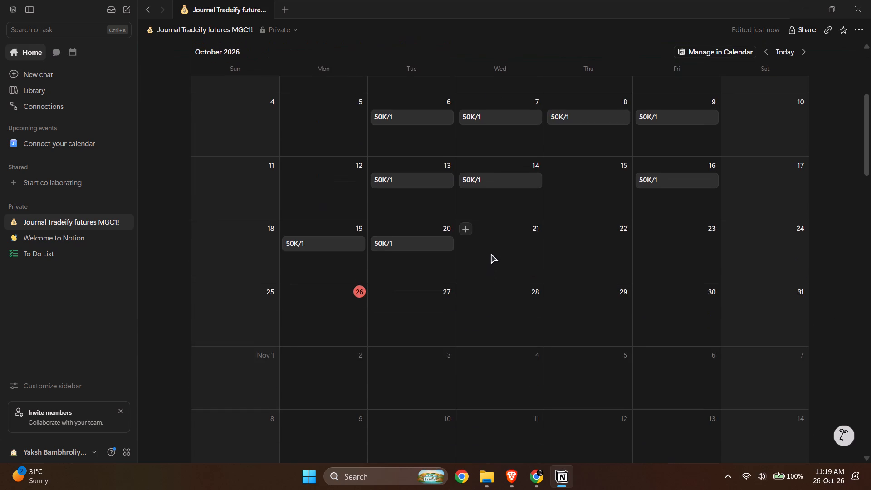
scroll(540, 253, down, 1)
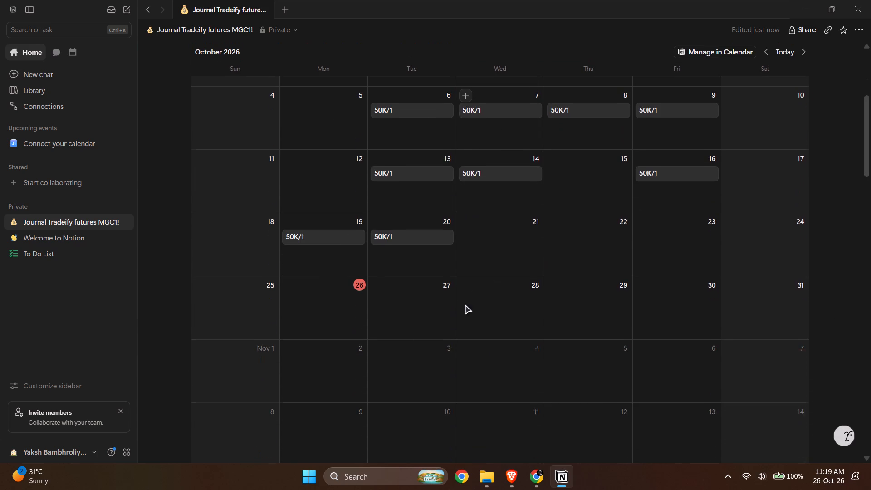
click(310, 234)
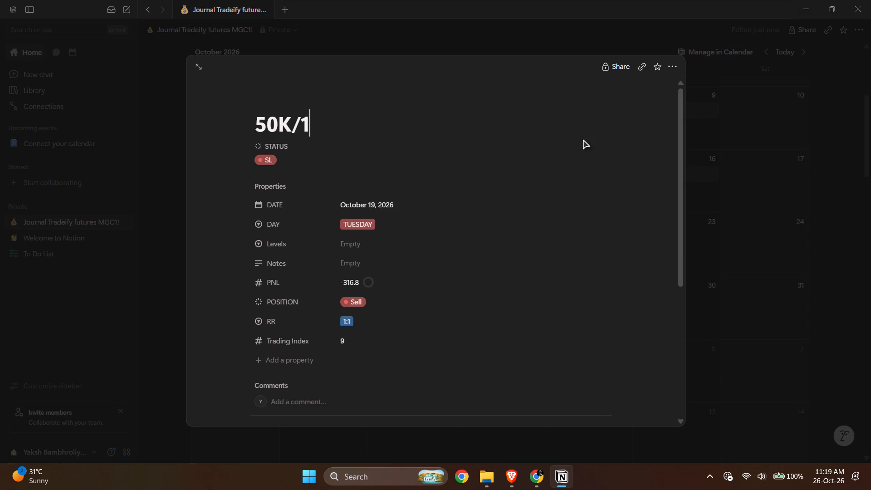
click(752, 195)
scroll(470, 311, up, 2)
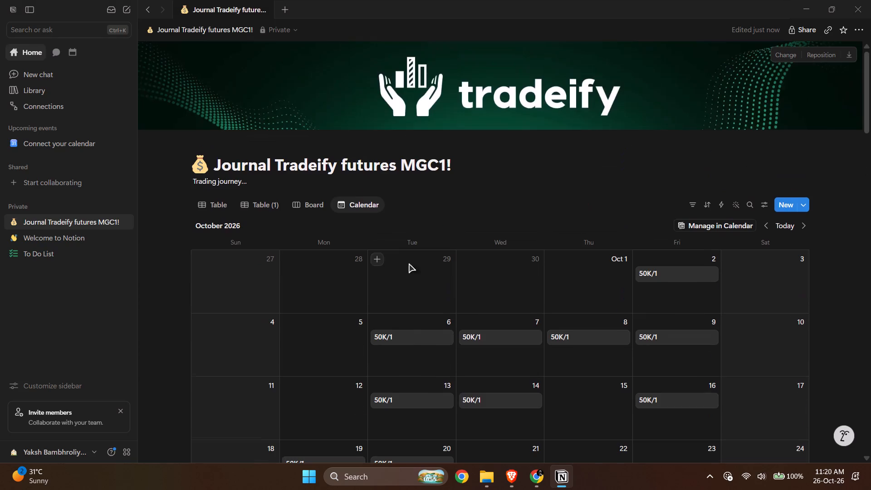
click(239, 209)
click(203, 210)
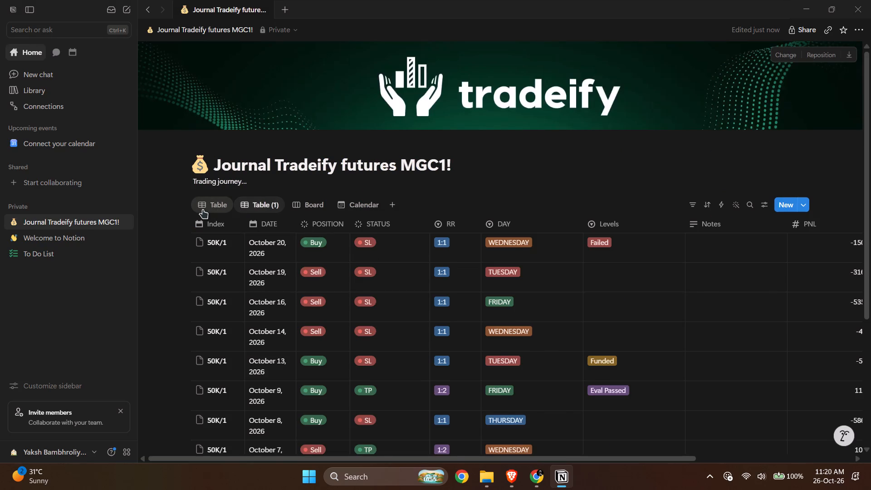
click(508, 202)
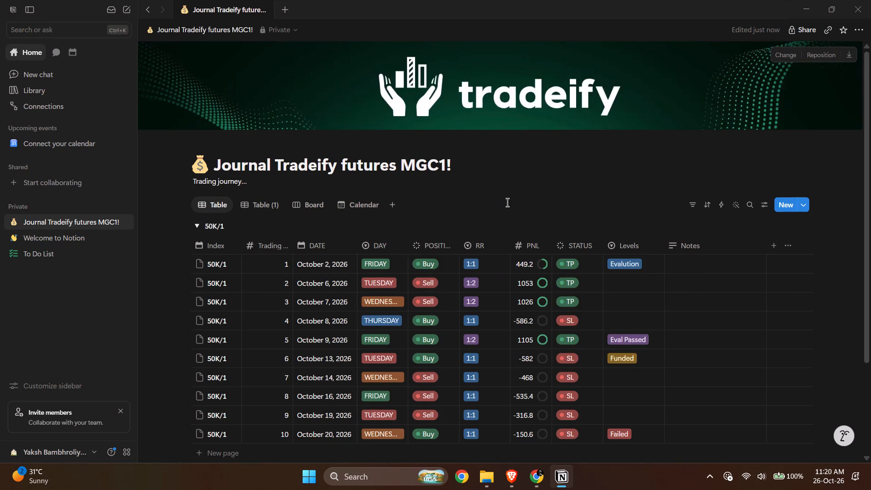
scroll(508, 204, down, 1)
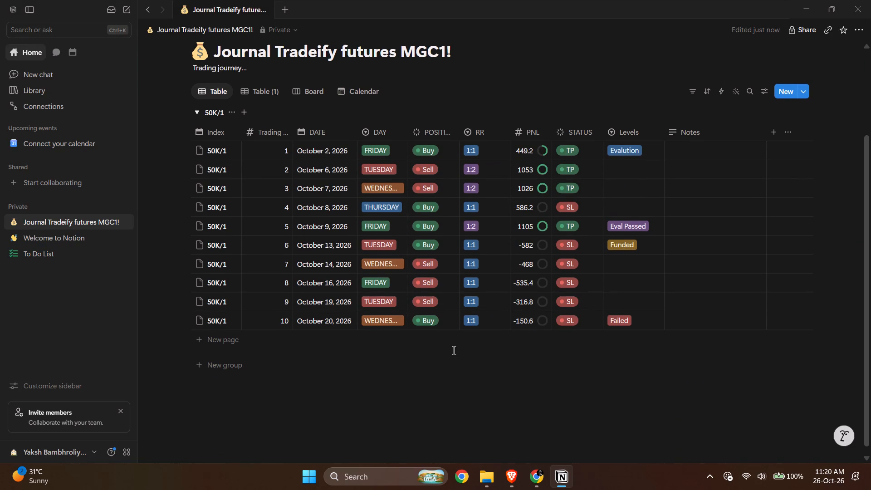
scroll(655, 361, up, 1)
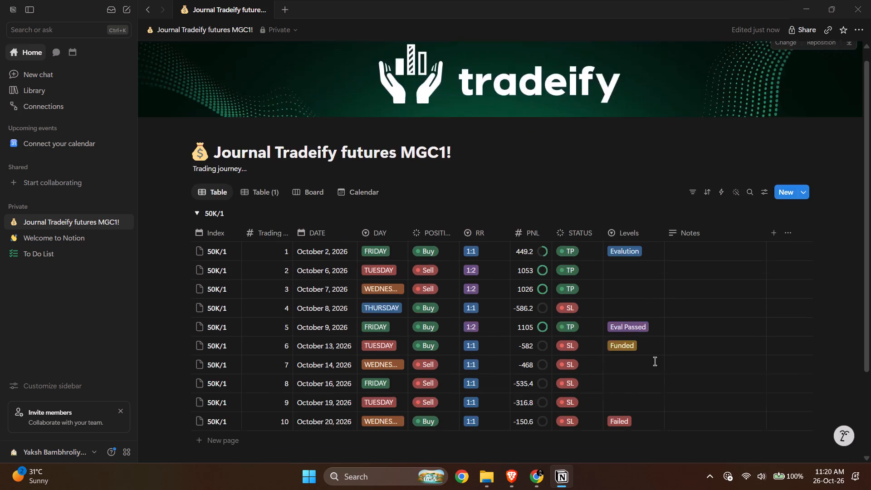
Set Levels to Evalution for trades 2, 3 and 4 in the 50K/1 group.
scroll(672, 357, down, 1)
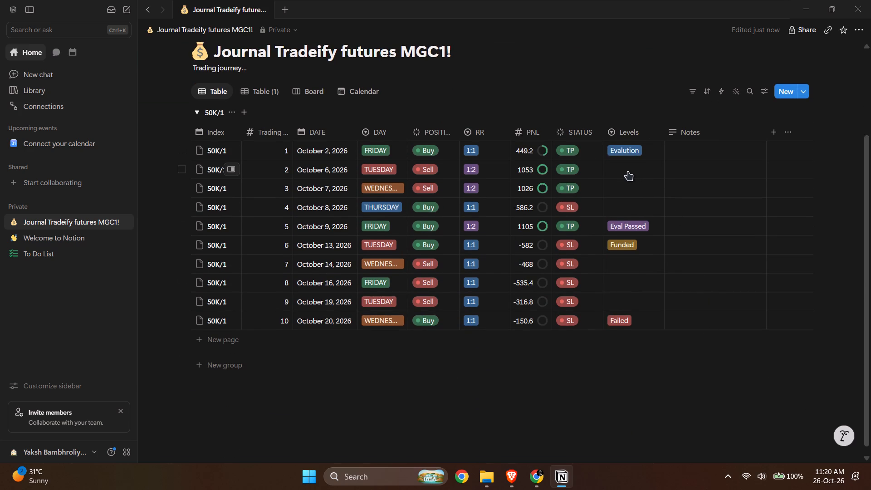
click(628, 171)
click(654, 205)
click(620, 185)
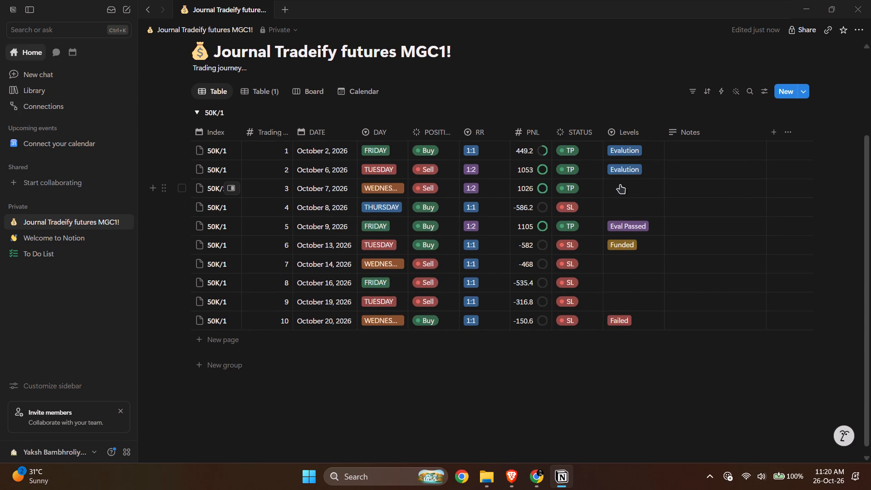
click(638, 222)
click(619, 204)
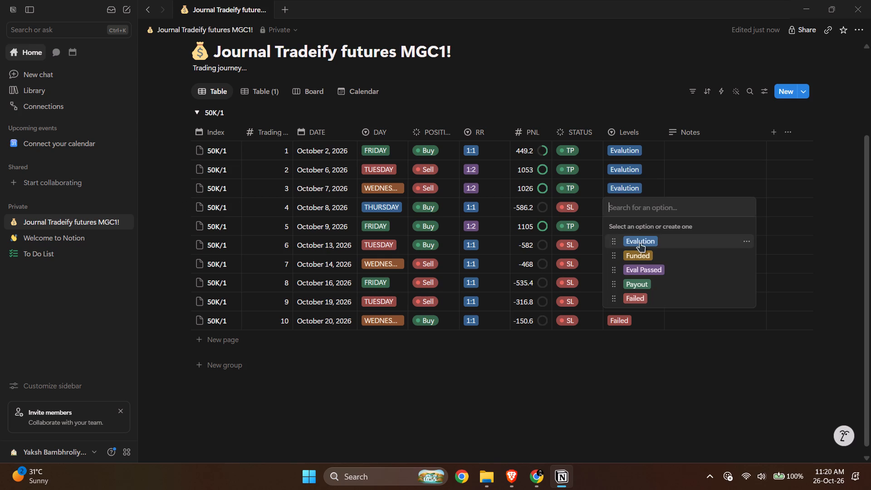
click(640, 243)
Set Levels to Funded for trades 7, 8 and 9 in the 50K/1 group.
click(622, 266)
click(644, 314)
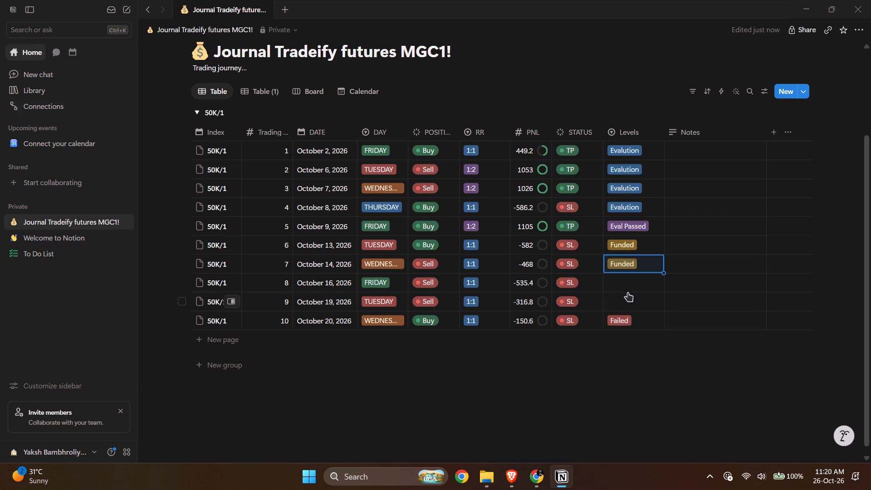
click(621, 279)
click(644, 334)
click(619, 299)
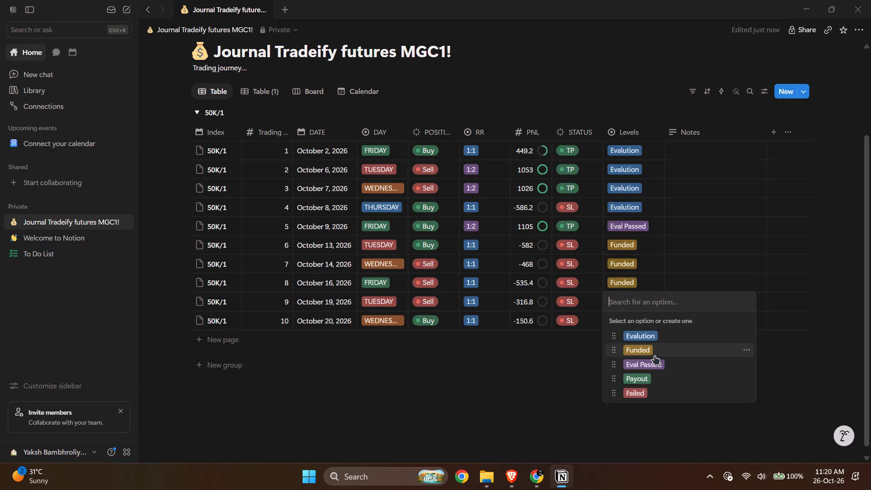
click(655, 356)
click(662, 376)
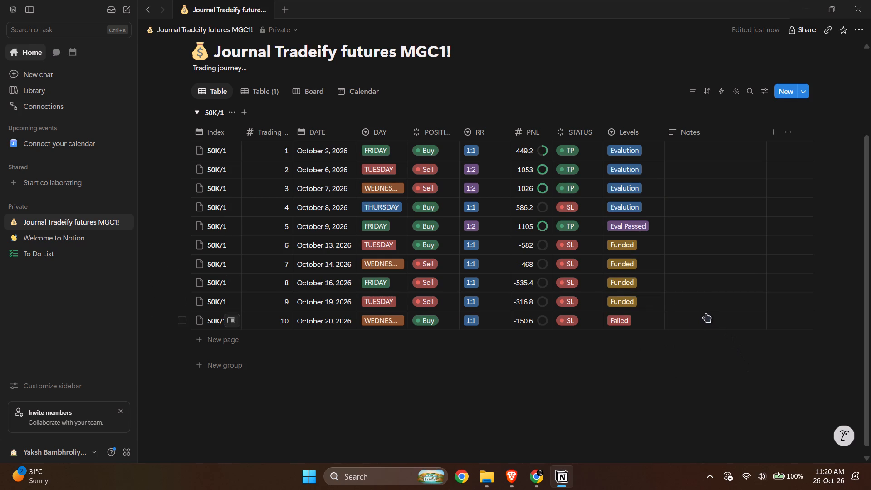
Rename the Failed option of the Levels property as "Account Failed".
click(619, 319)
click(746, 412)
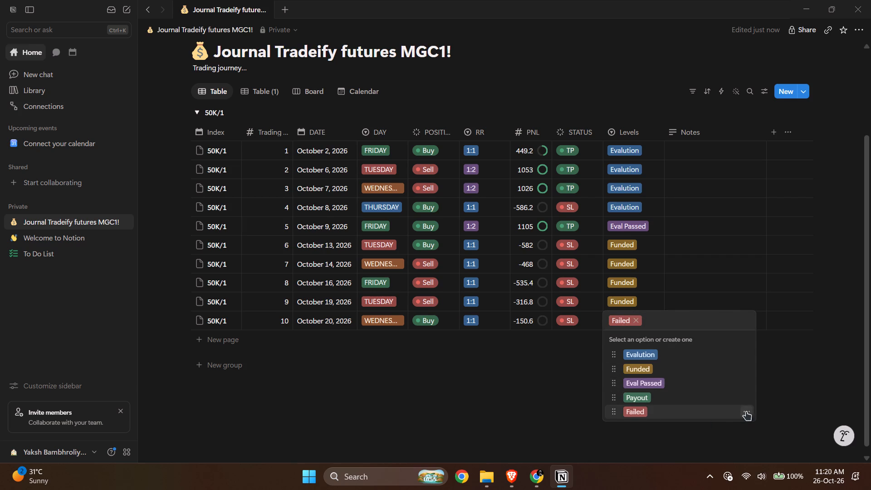
click(773, 206)
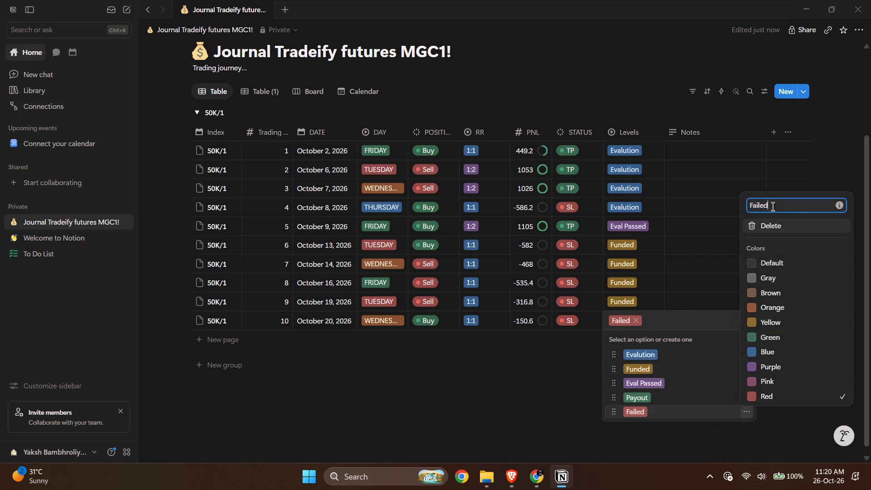
key(ctrl+Left)
key(ctrl+Left)
text(Account)
key(space)
key(Return)
click(814, 348)
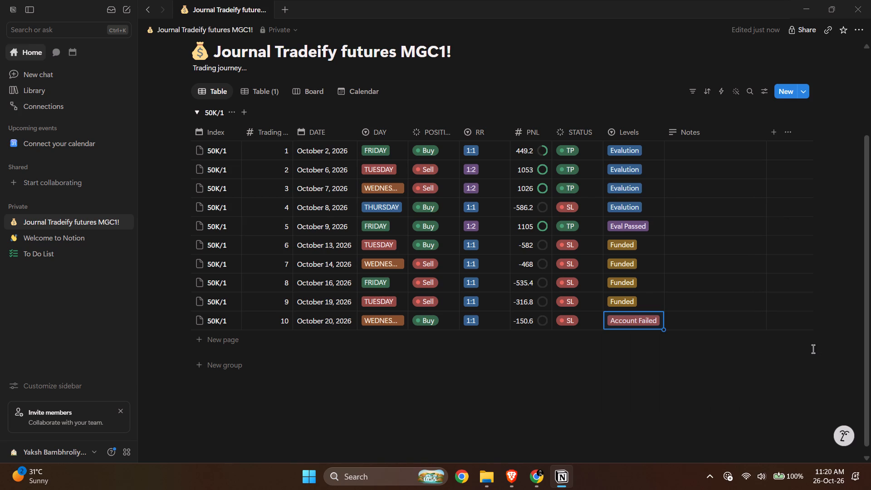
click(809, 353)
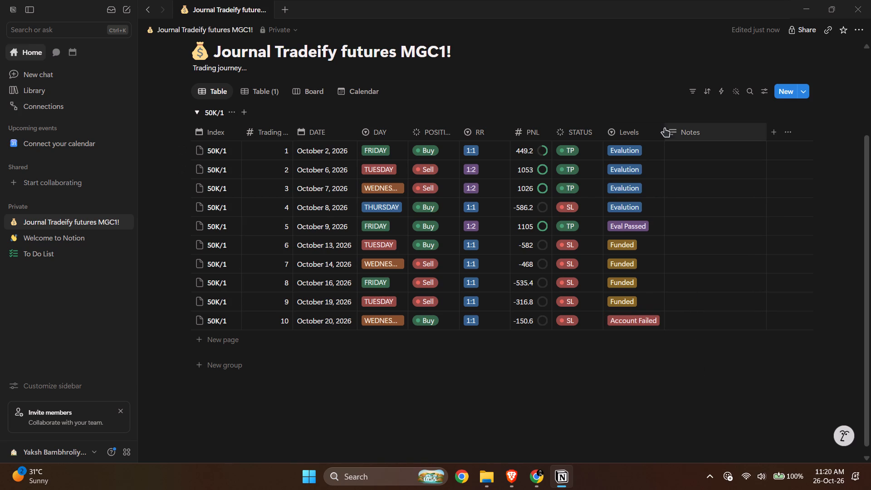
Narrow the Levels column so that it just fits the Eval Passed tag.
drag(663, 129, 664, 134)
drag(664, 134, 639, 144)
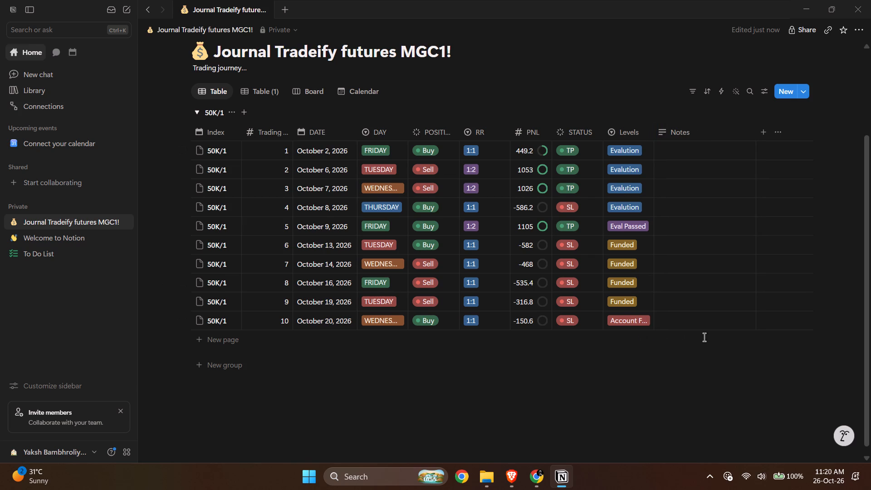
Shorten the Account Failed option's name in the Levels property to "Acc Failed".
click(627, 321)
click(745, 412)
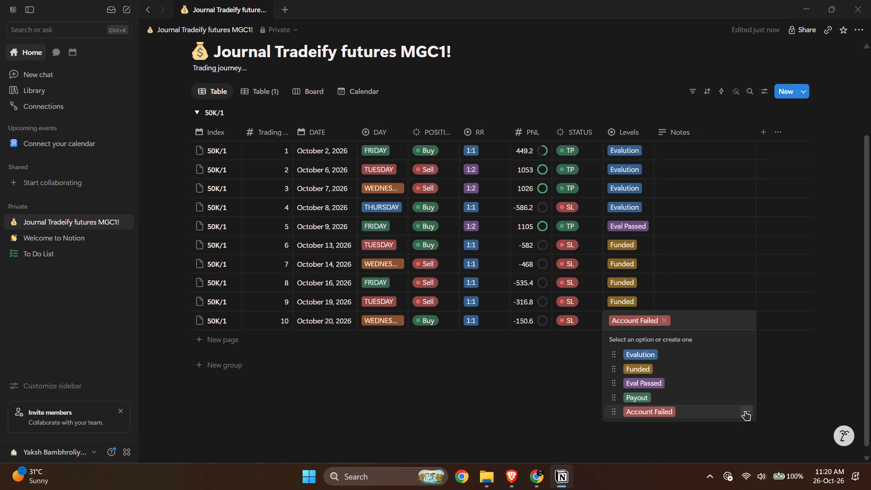
click(771, 201)
click(778, 207)
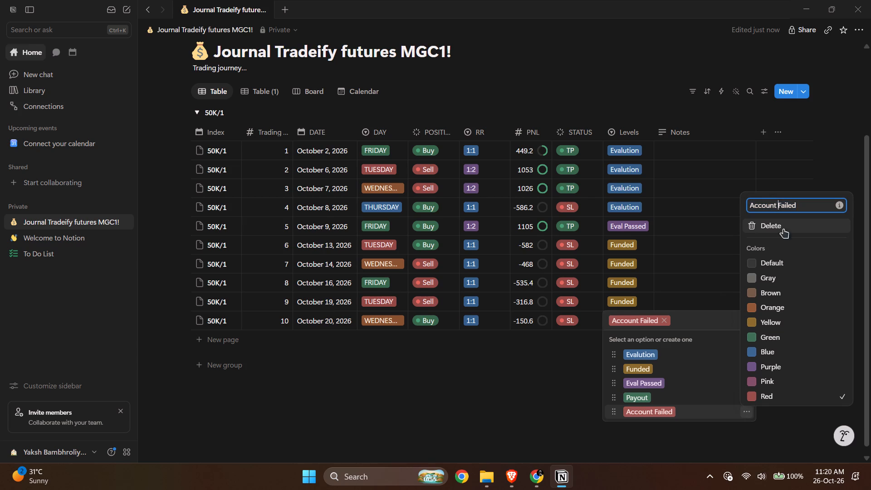
key(Left)
key(shift+Left)
key(shift+Left)
key(shift+Left)
key(shift+Left)
key(BackSpace)
key(Return)
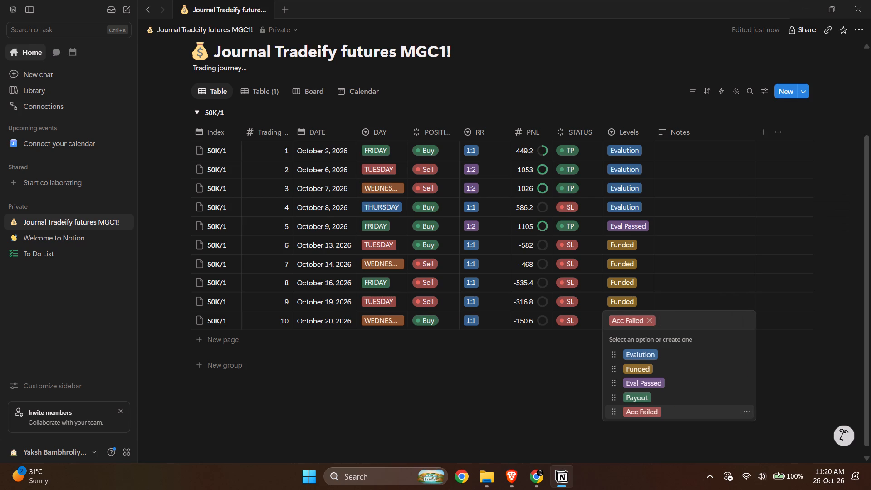
click(807, 254)
click(736, 377)
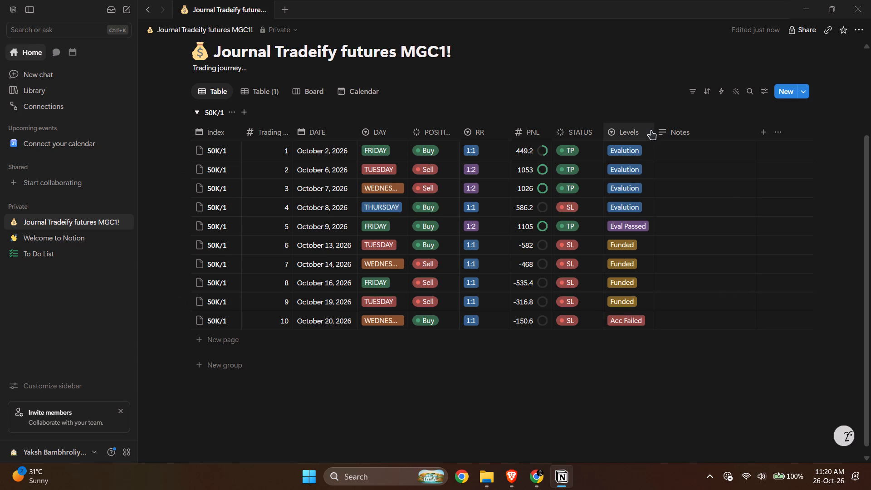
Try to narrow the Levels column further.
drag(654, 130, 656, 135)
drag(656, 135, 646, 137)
Rename the Levels property as "Stages".
click(626, 132)
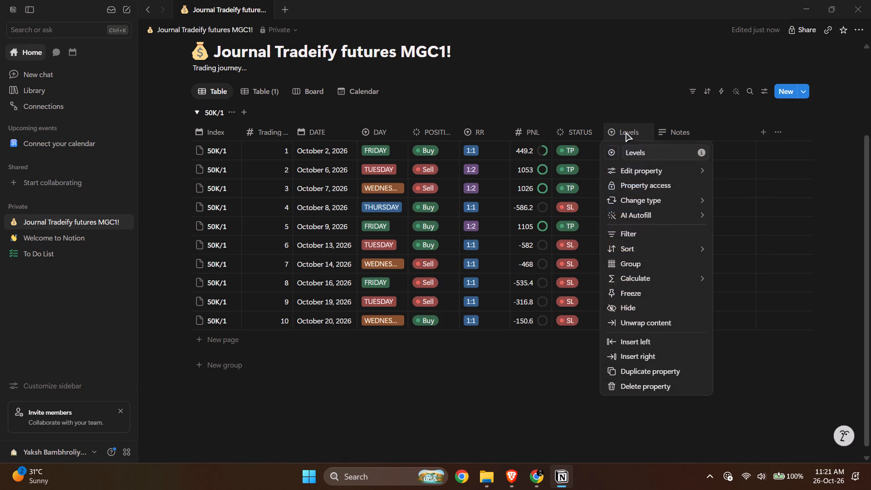
triple_click(648, 156)
text(Stages)
key(Return)
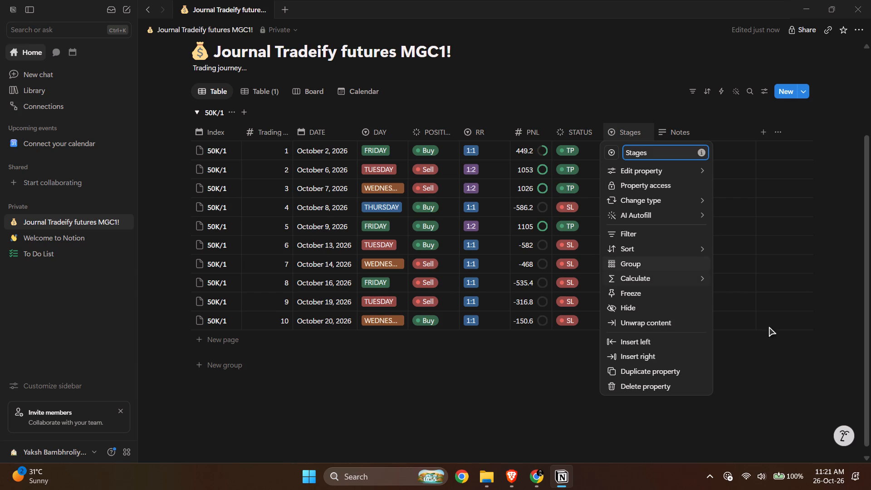
click(787, 377)
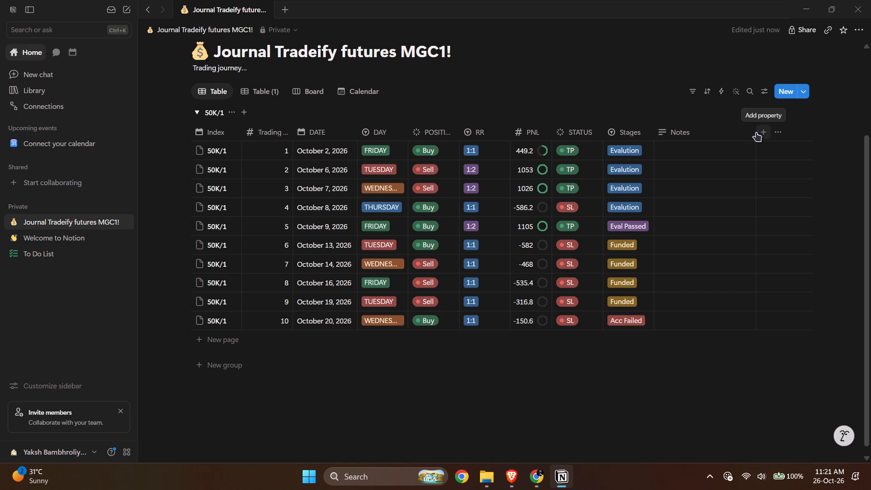
Narrow the Notes column to about the same width as the Stages column.
drag(755, 132, 689, 137)
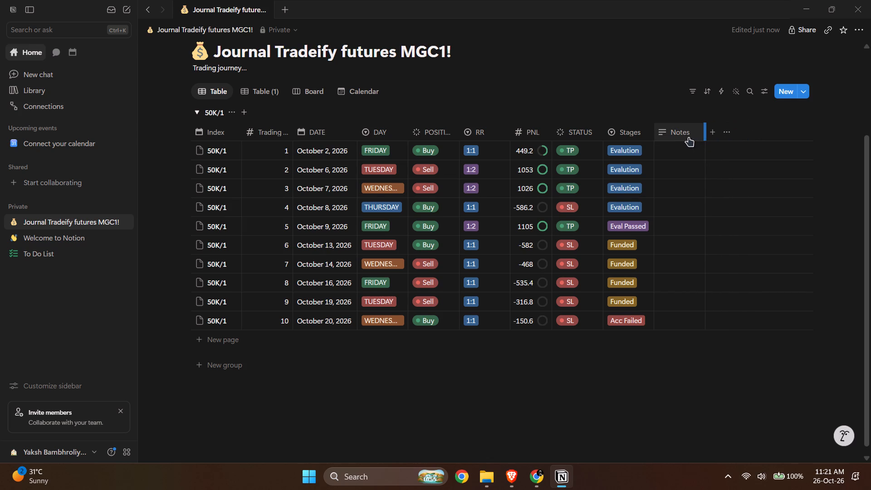
drag(689, 137, 685, 137)
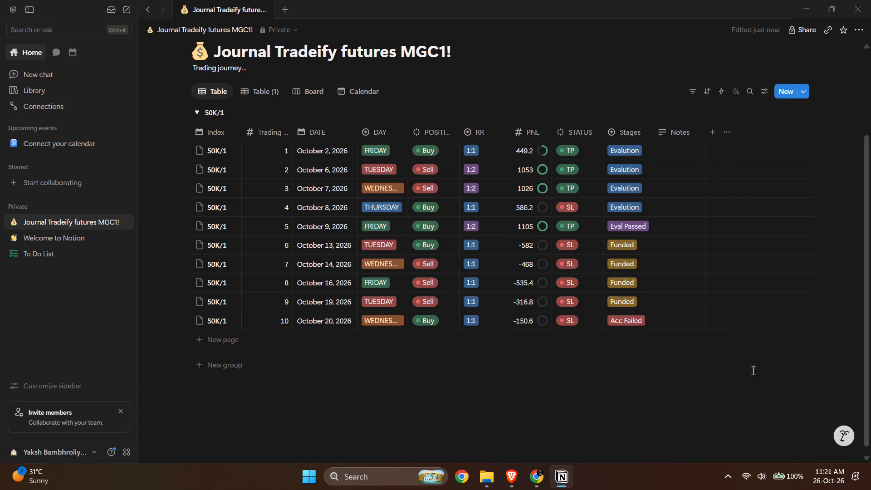